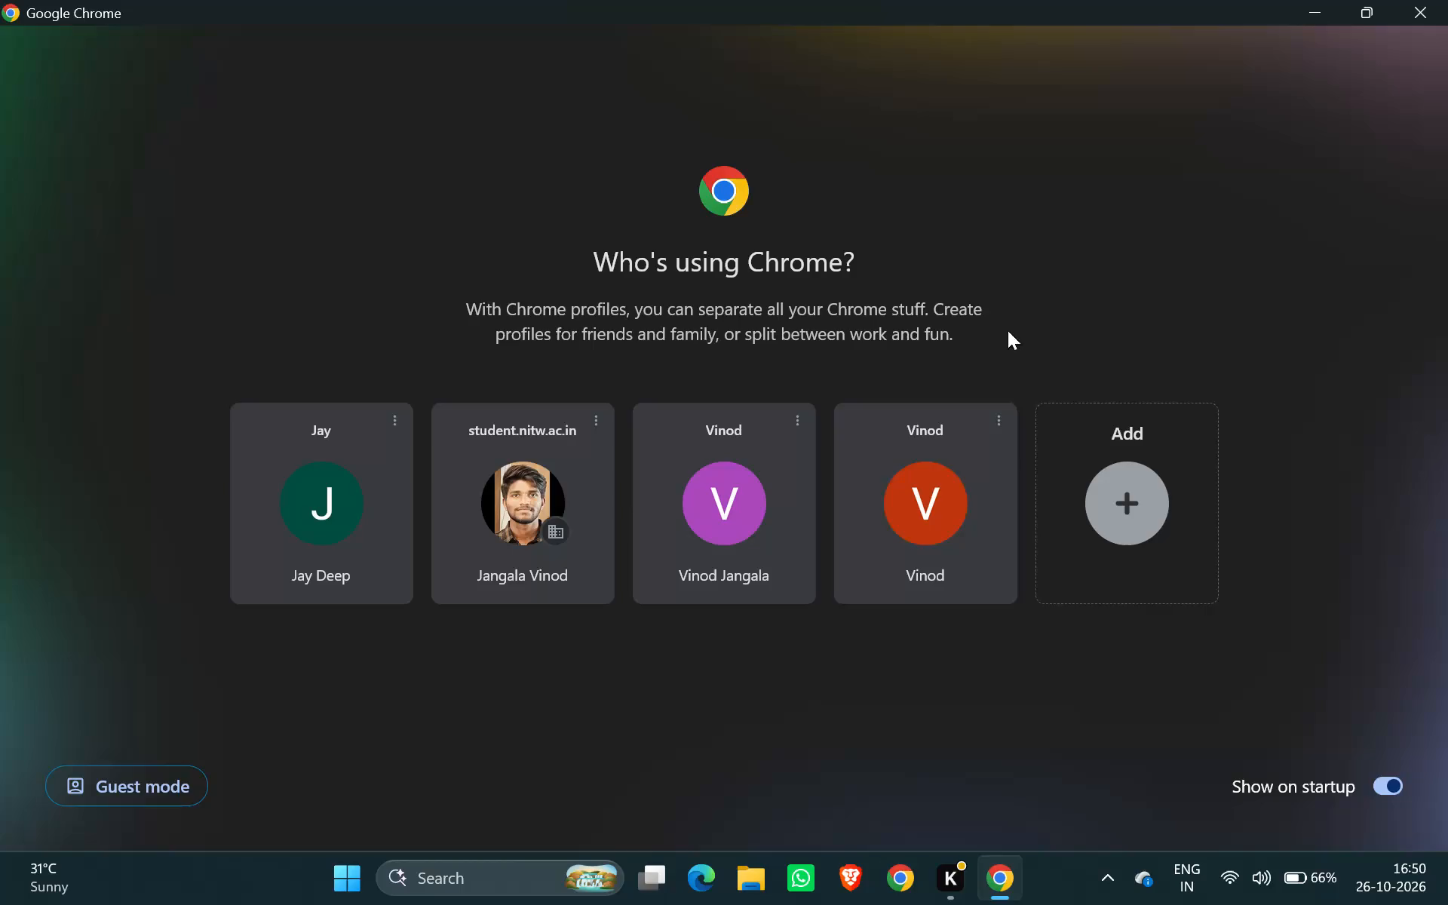
Open a browser window with the existing profile that has the orange avatar.
scroll(610, 699, "down", 1)
left_click(927, 505)
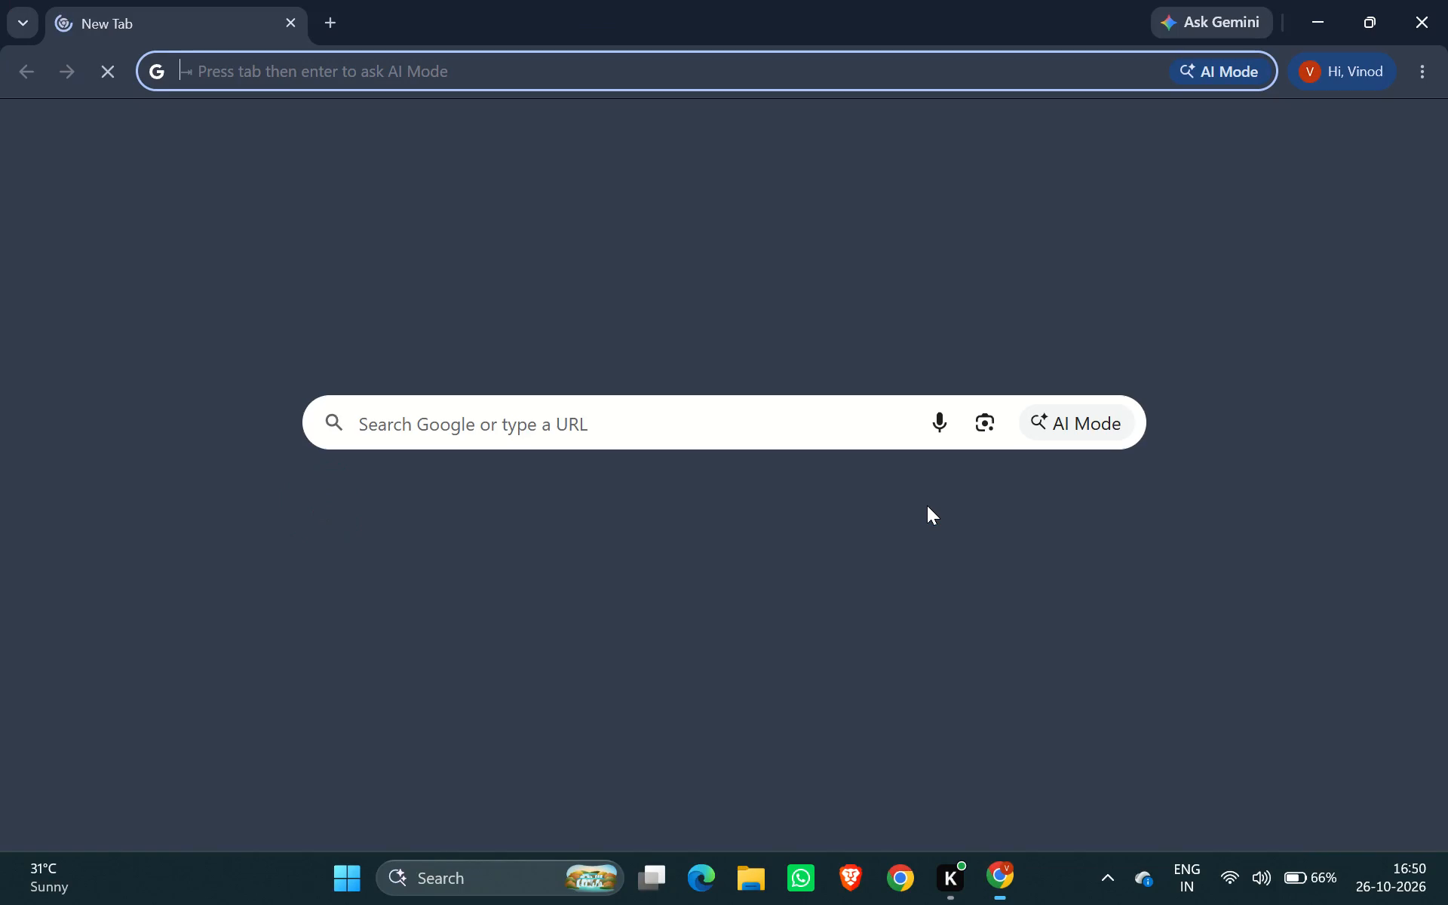
Search the computer for Word and open its recent document vinod.report.
left_click(439, 886)
type("word")
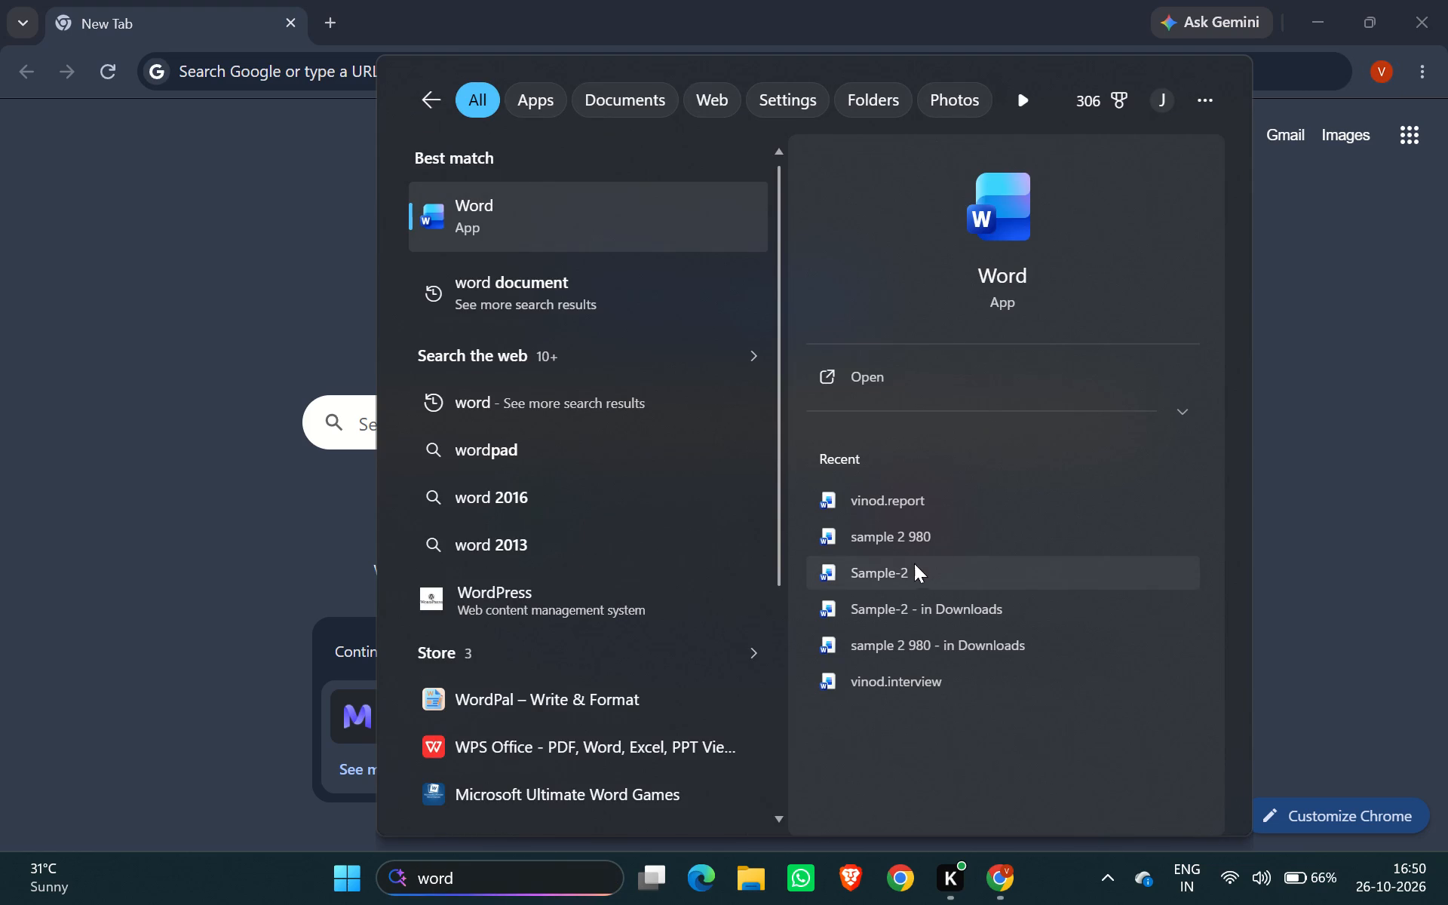
left_click(968, 496)
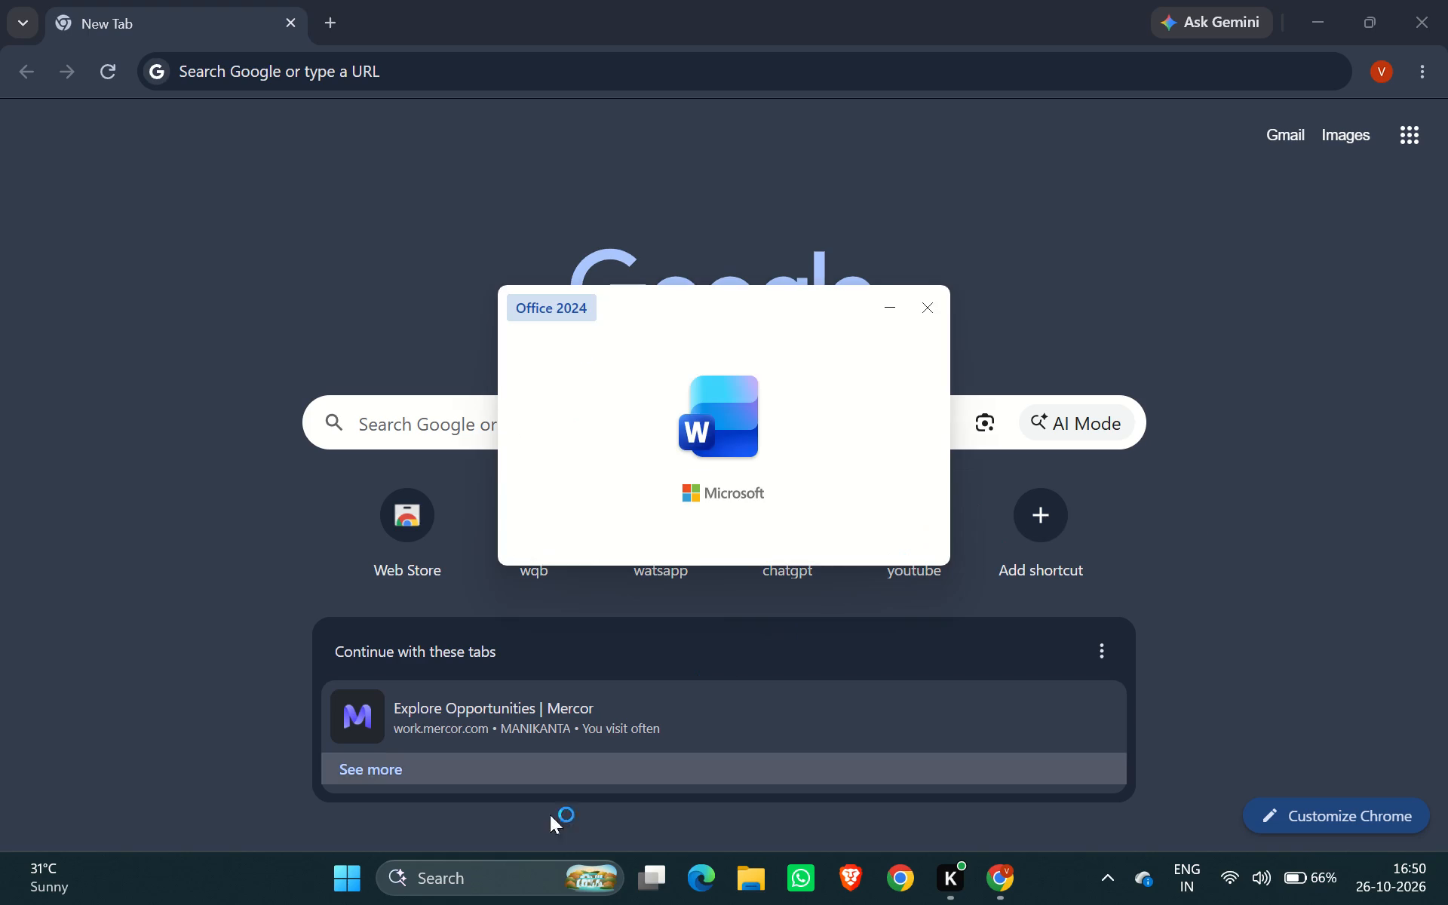
Search the computer for Origin and launch Origin 2026b.
left_click(489, 884)
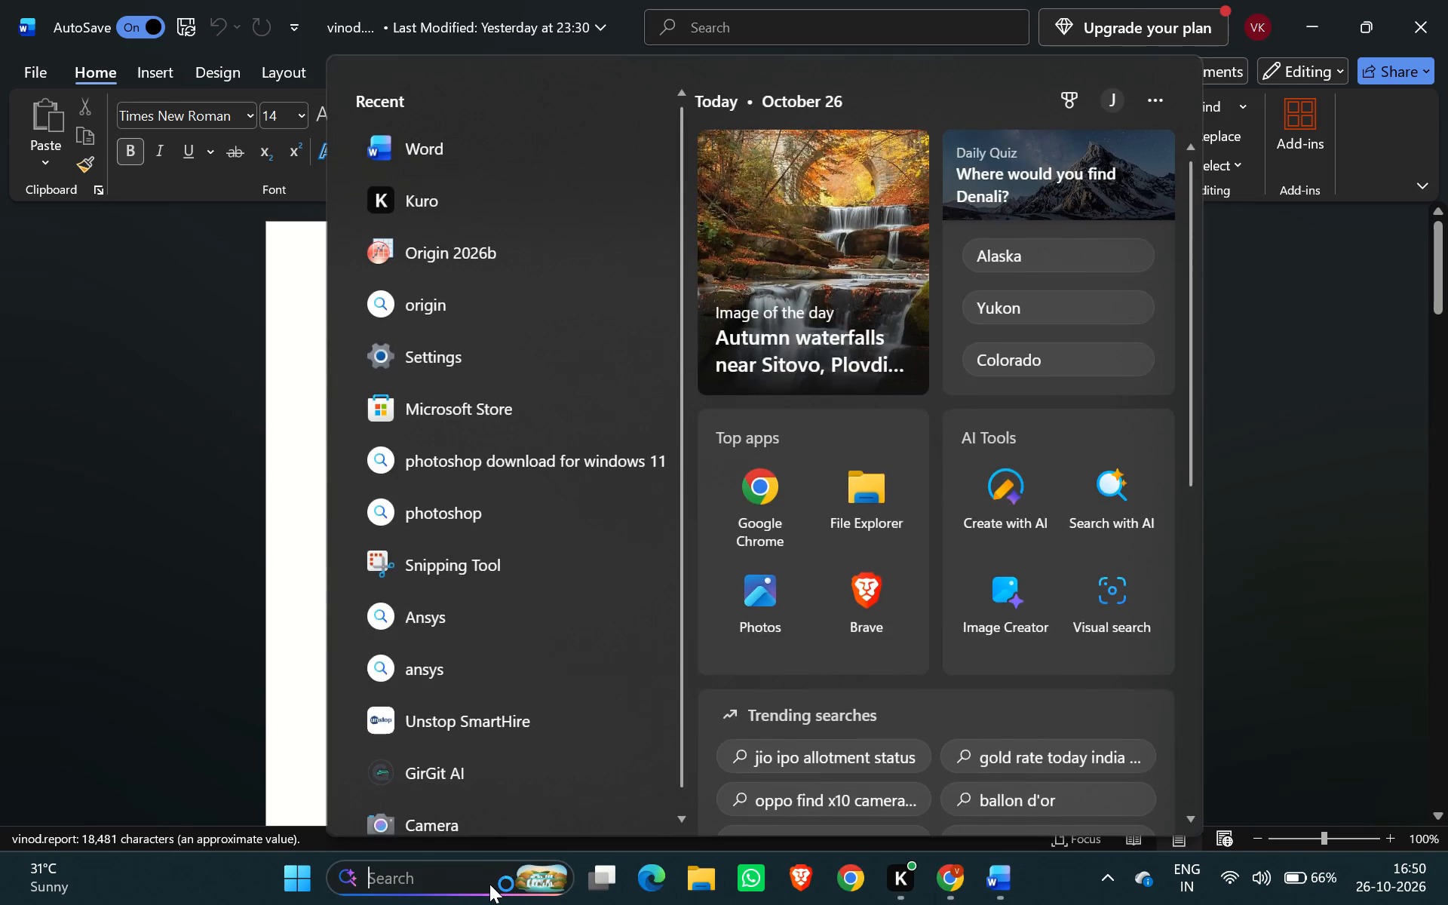
type("origin")
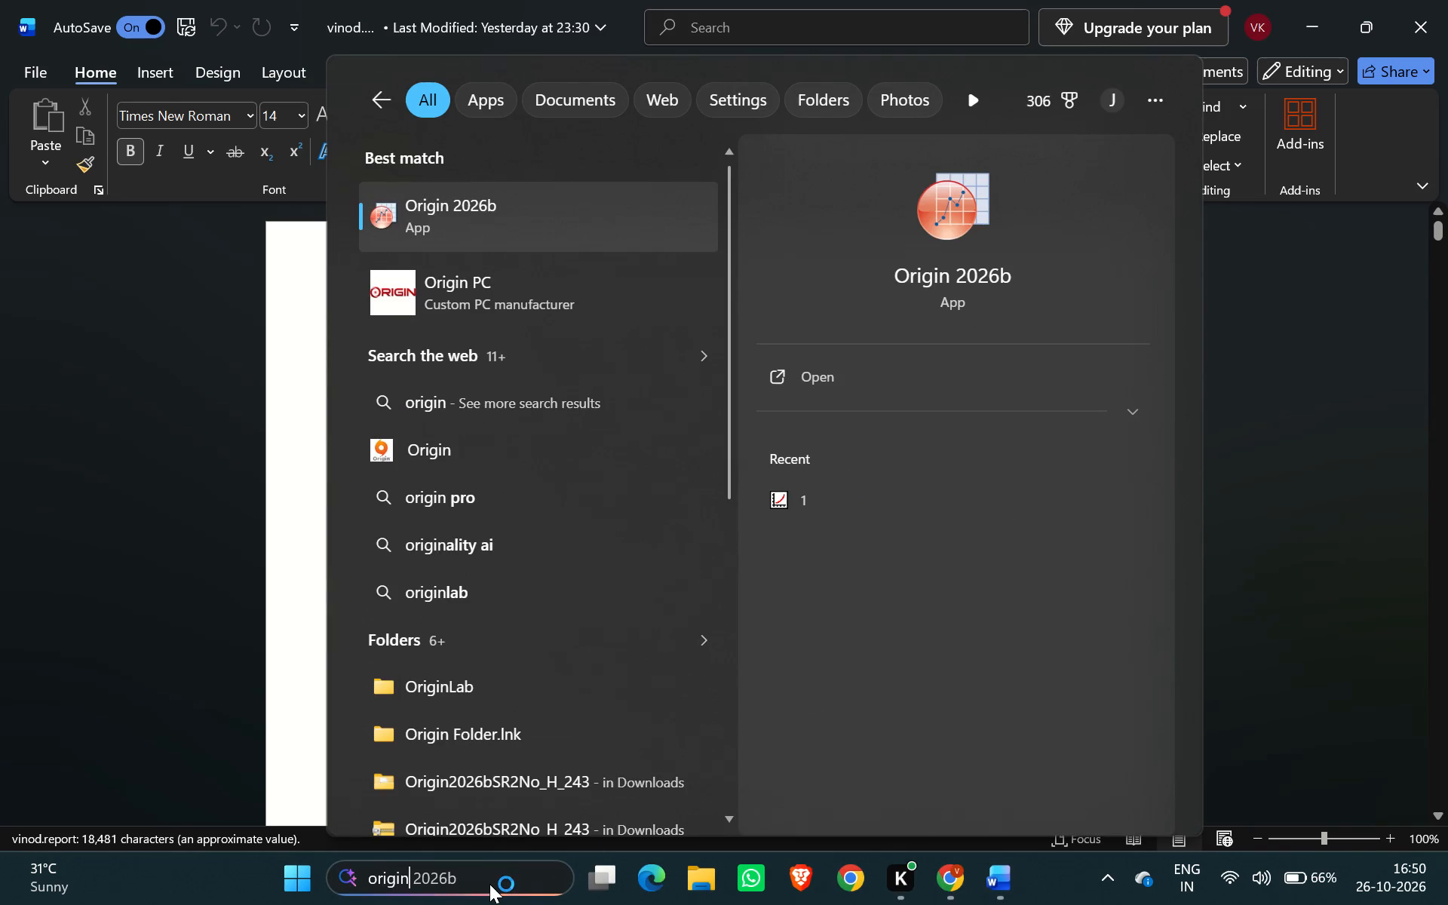
left_click(824, 379)
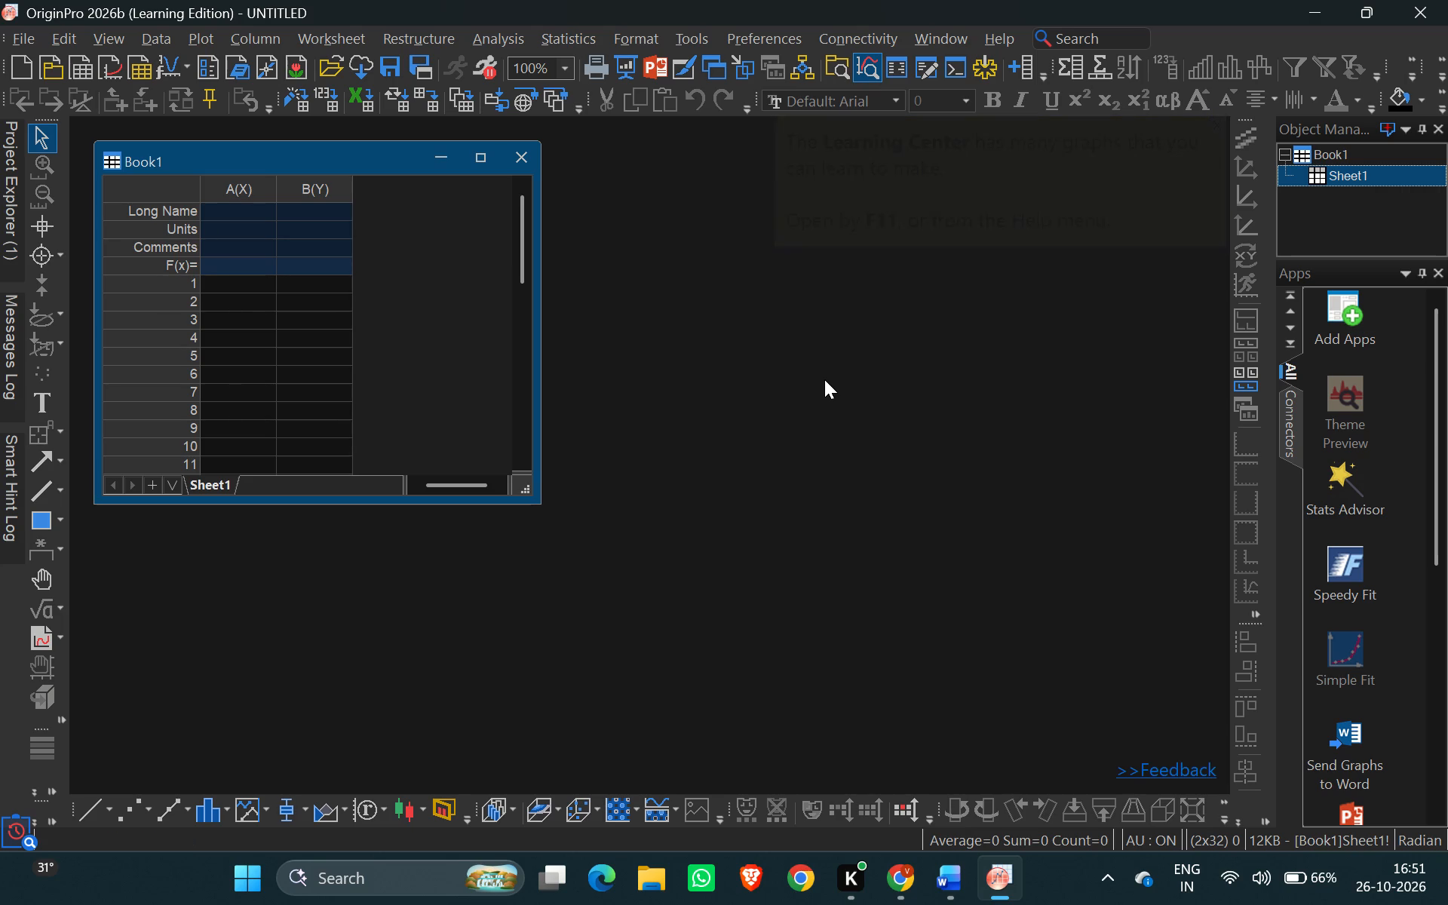
Maximize the Book1 worksheet window and add two new columns after column B.
left_click(472, 164)
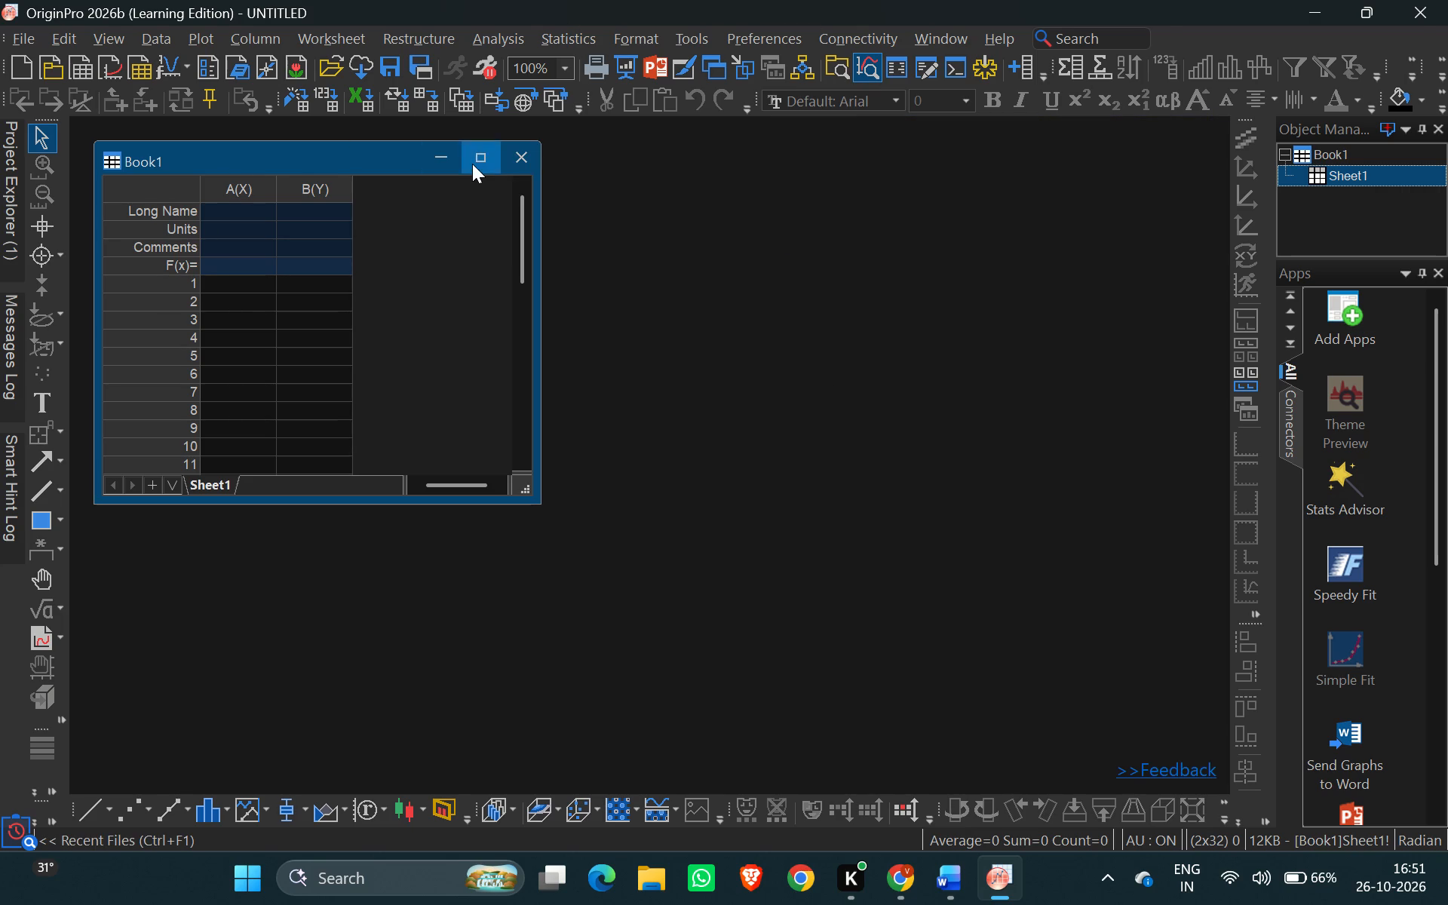
left_click(214, 146)
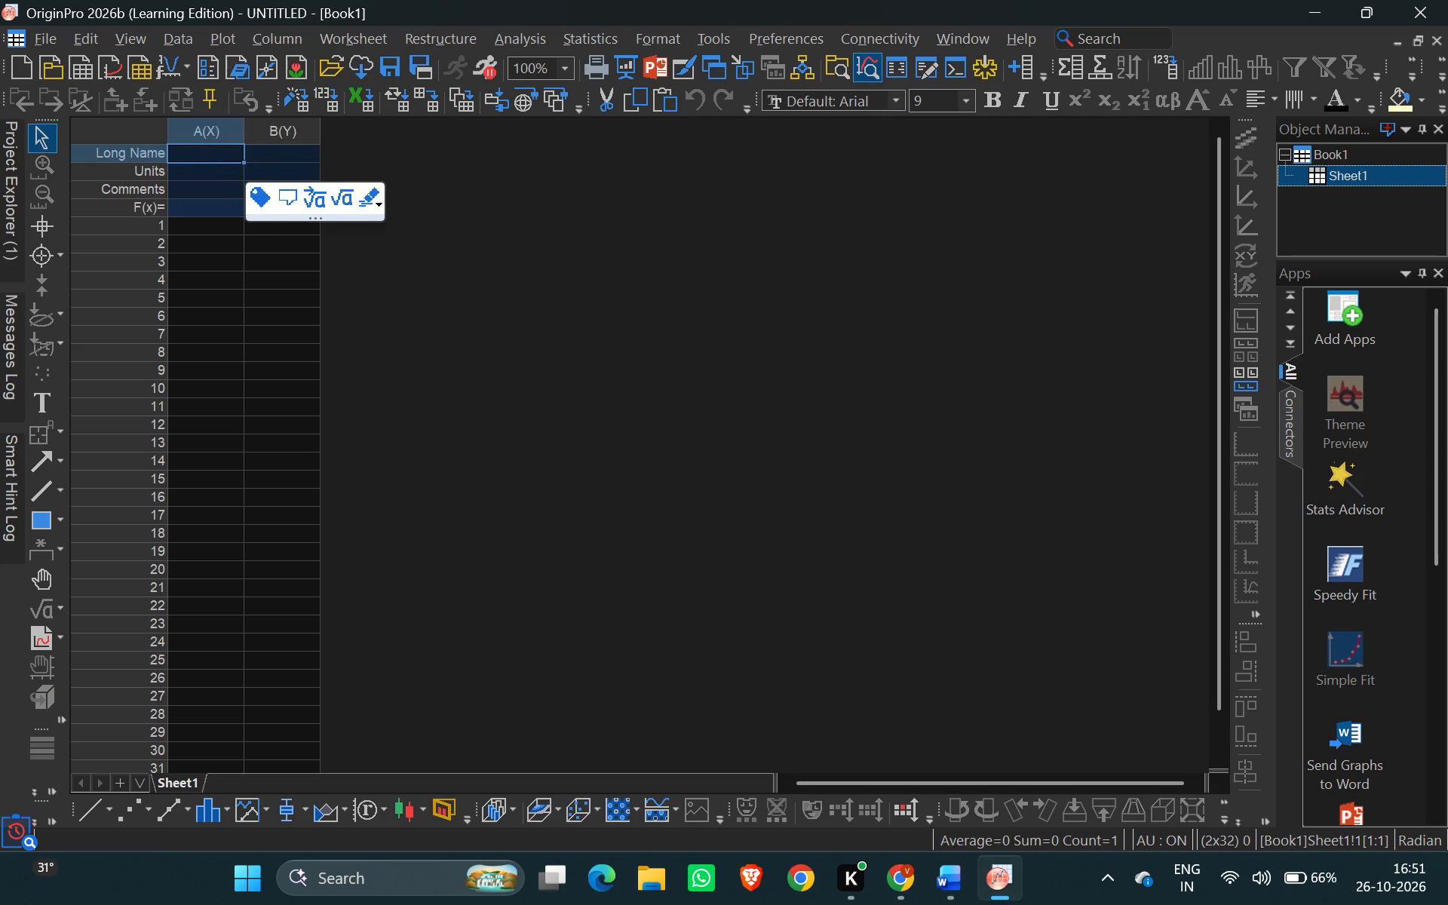
right_click(496, 203)
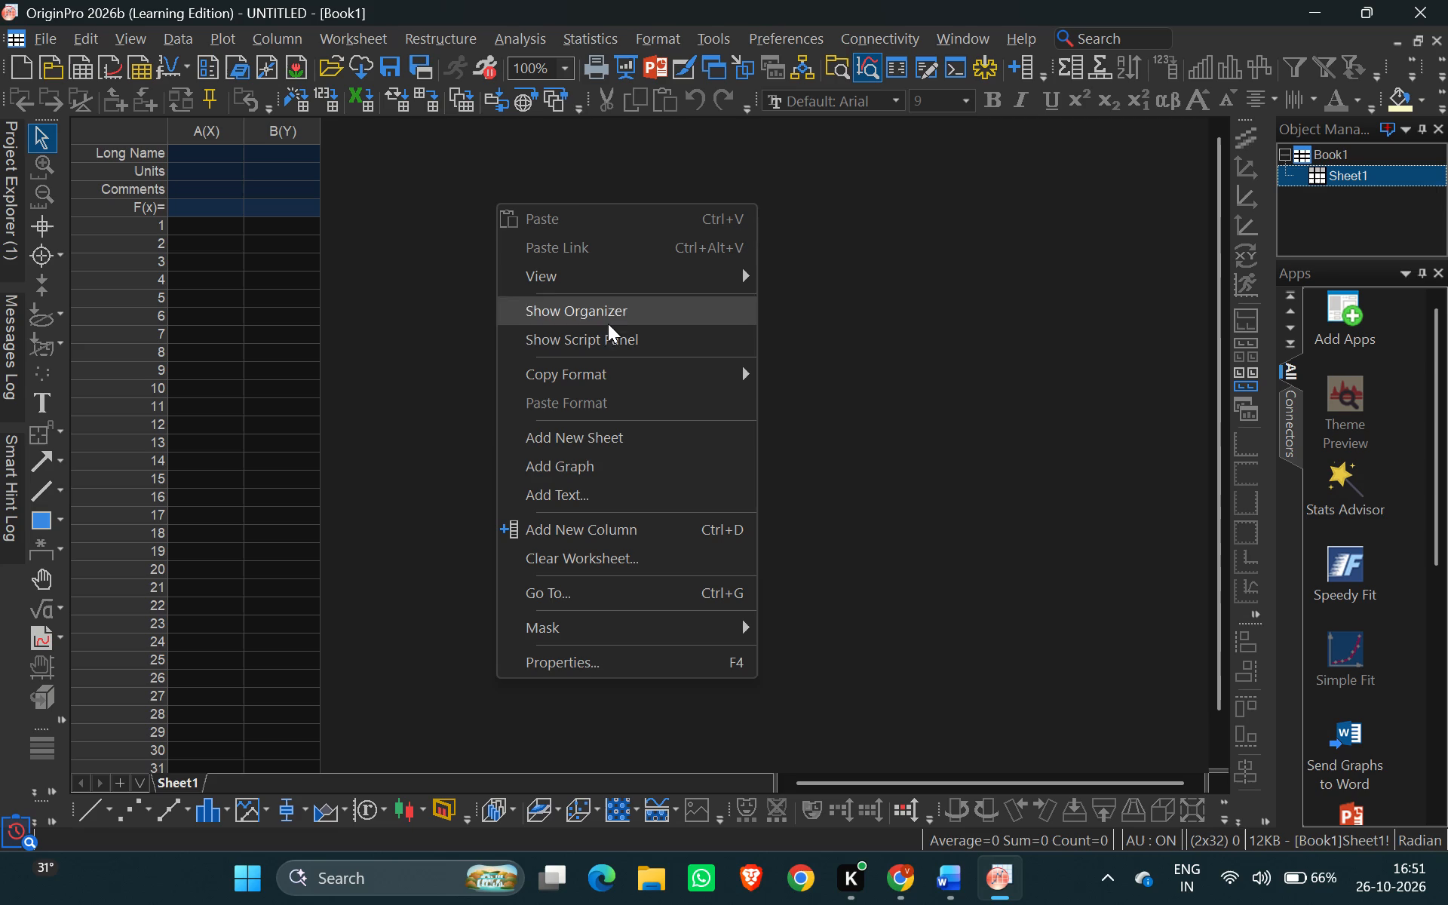
left_click(631, 515)
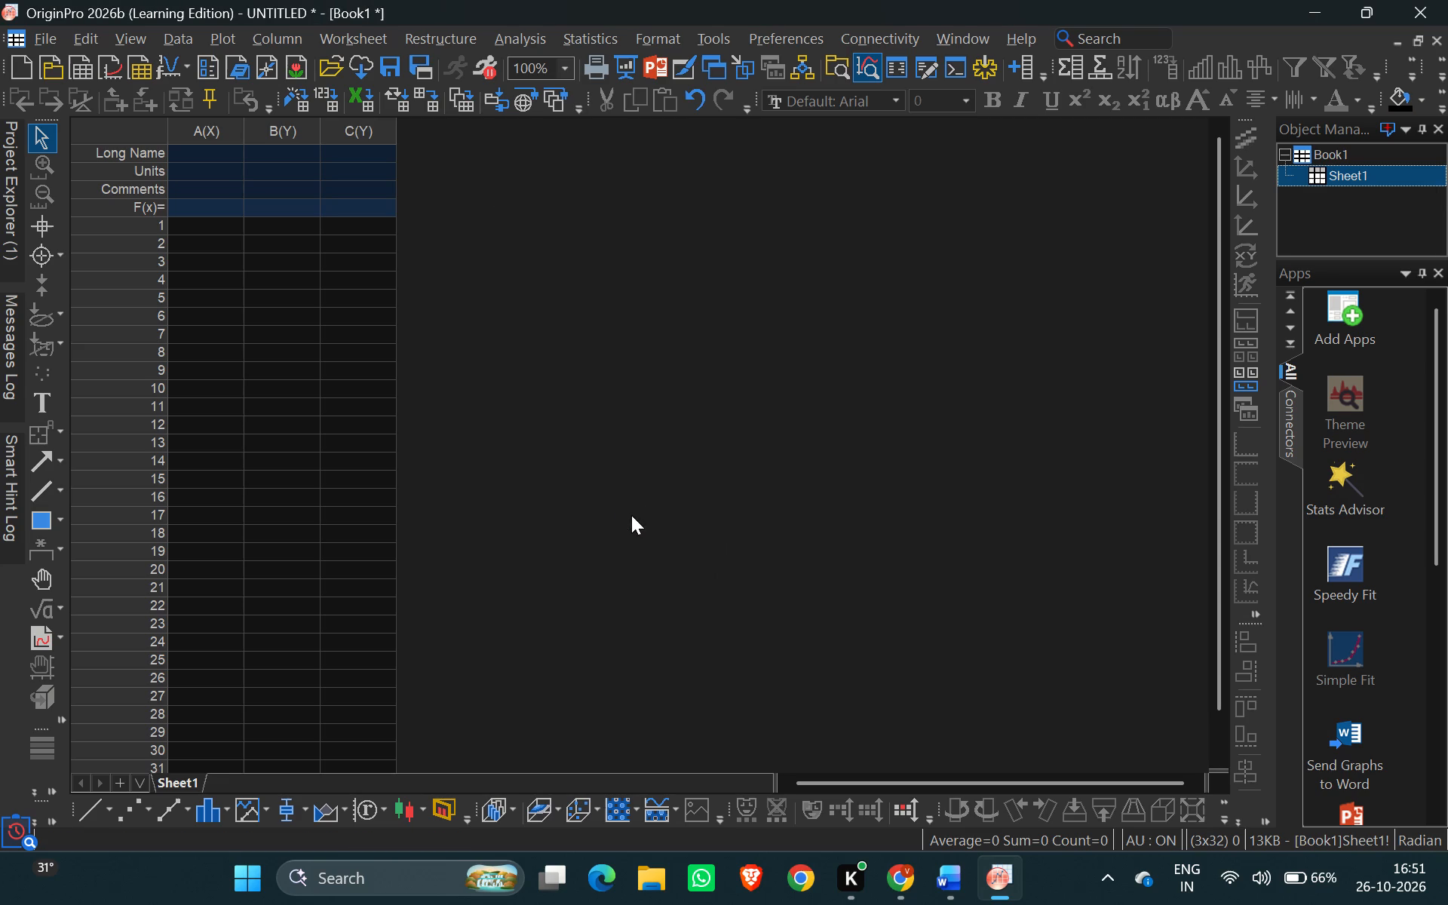
key("ctrl+d")
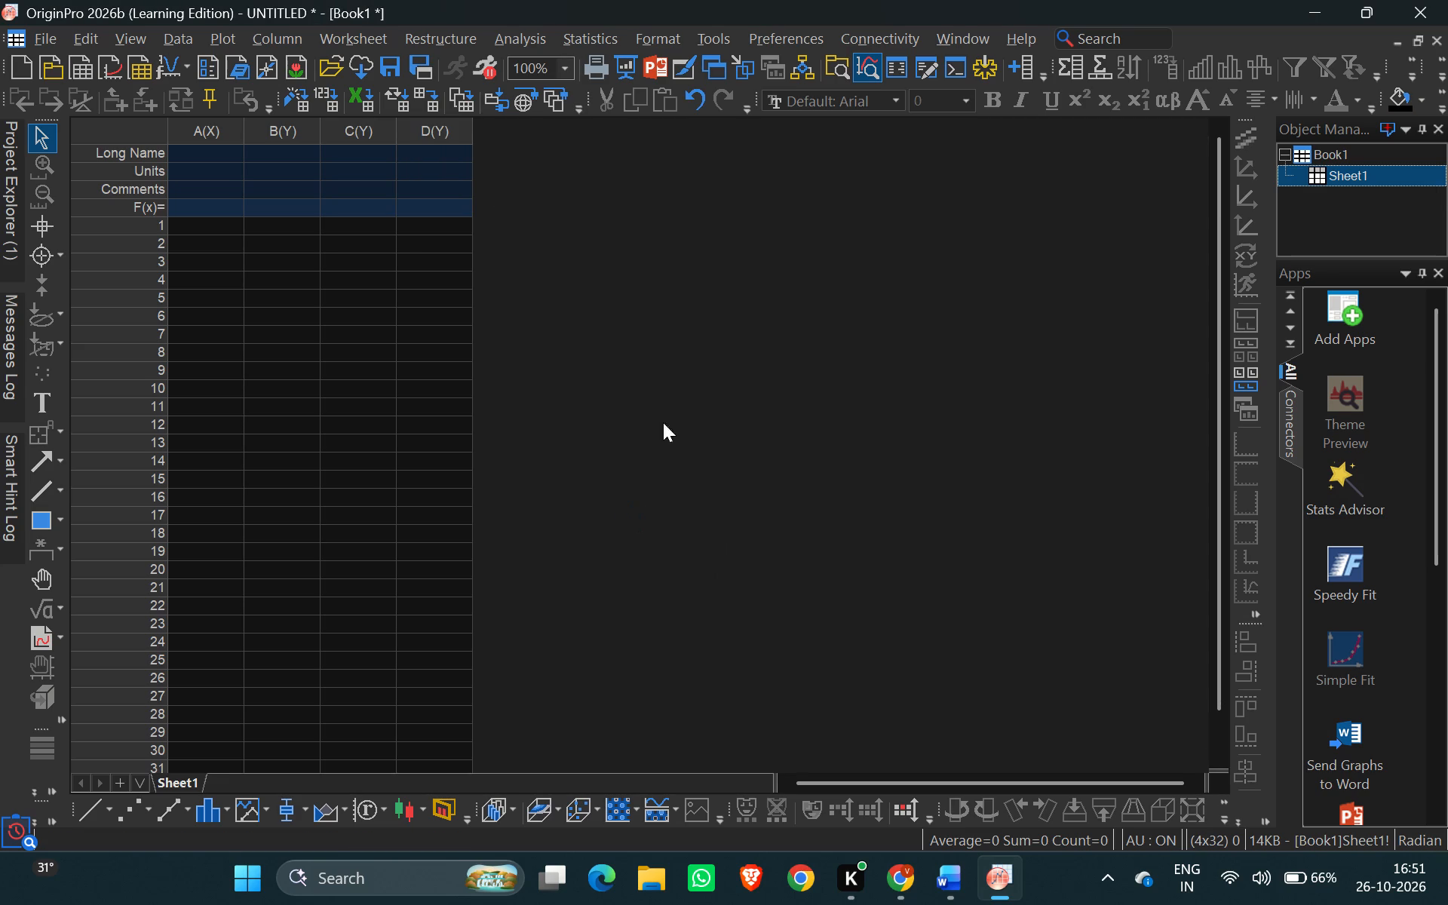
Set column C as an X column.
left_click(364, 132)
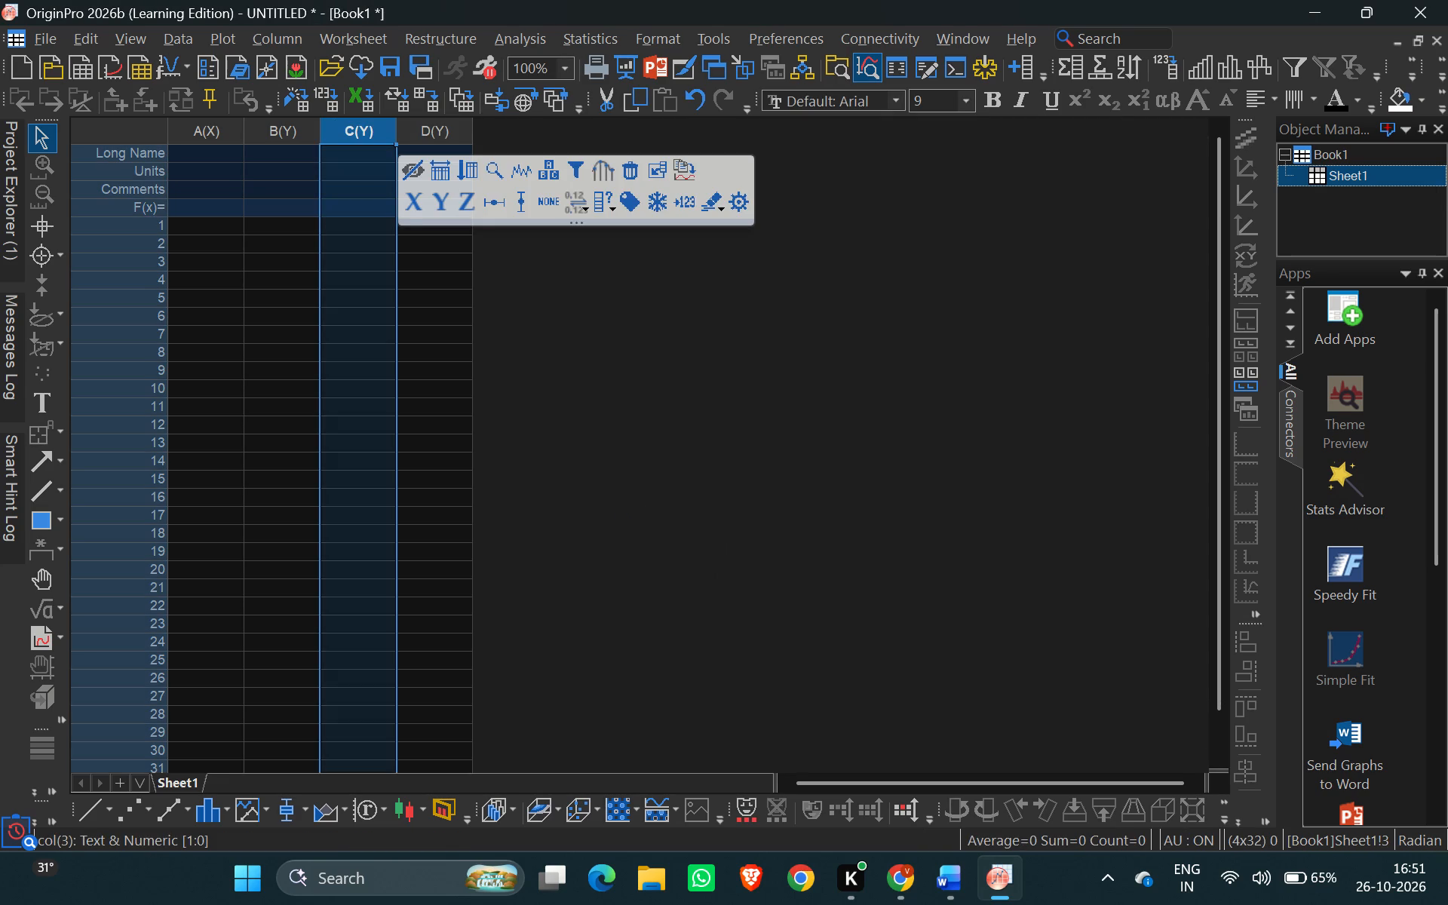
left_click(411, 196)
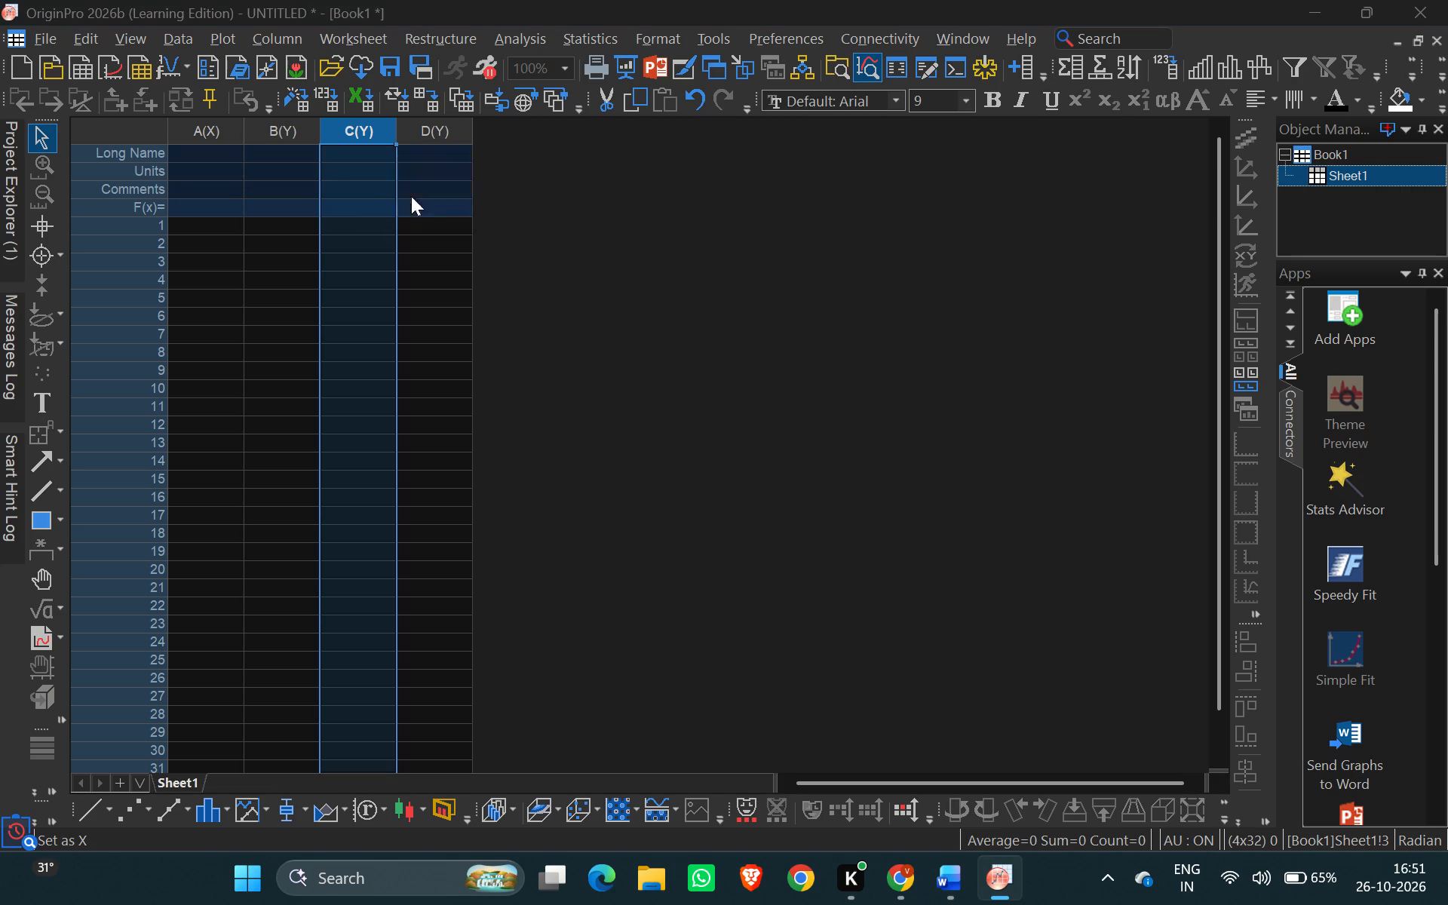
Enter Distance as the long name of column A and copy it to the long name of column C.
left_click(221, 149)
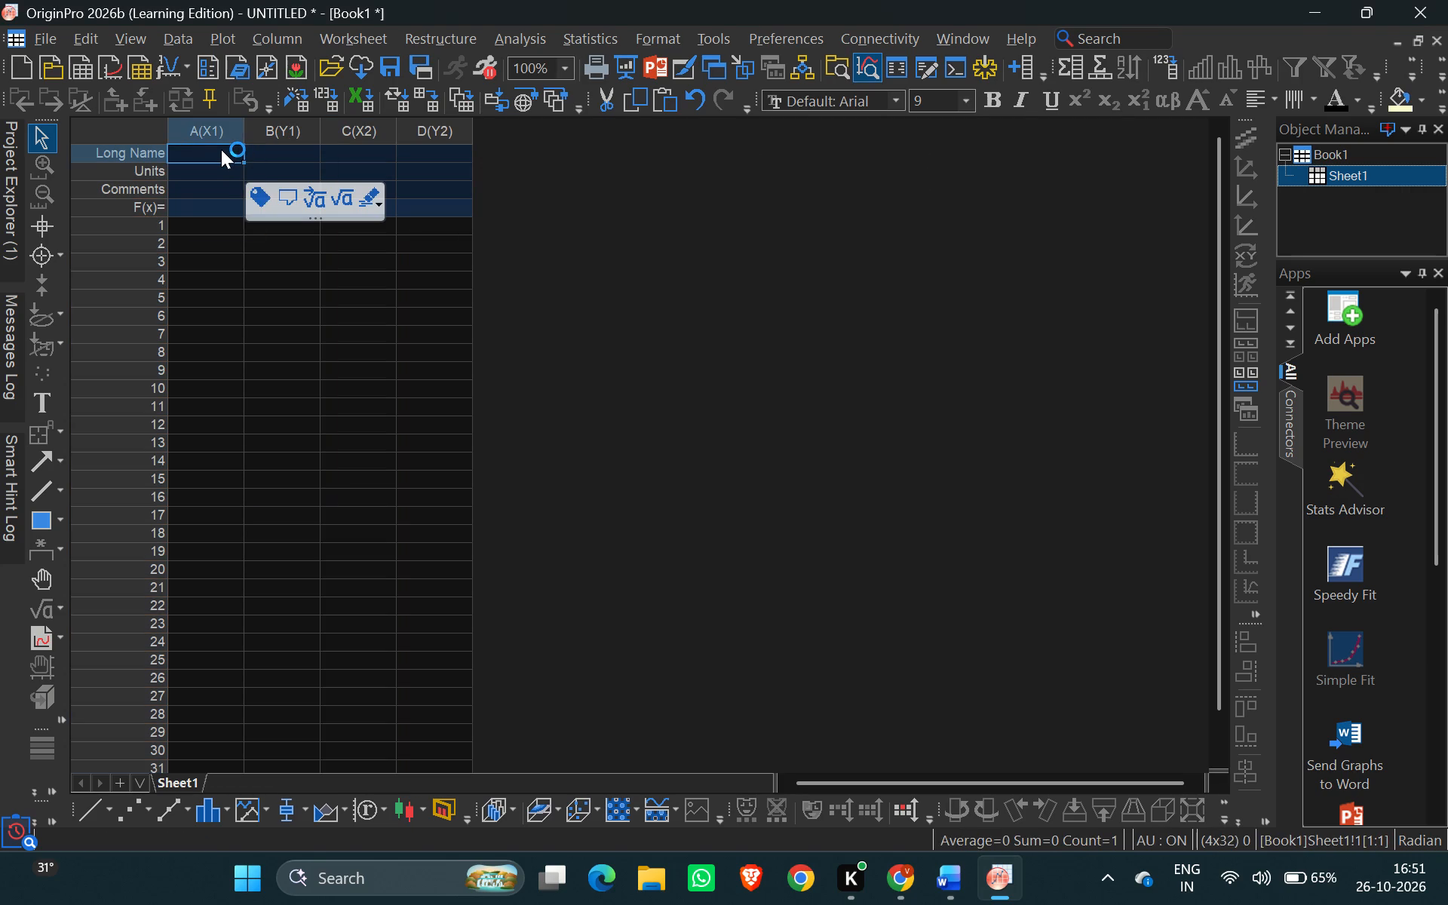
key("d")
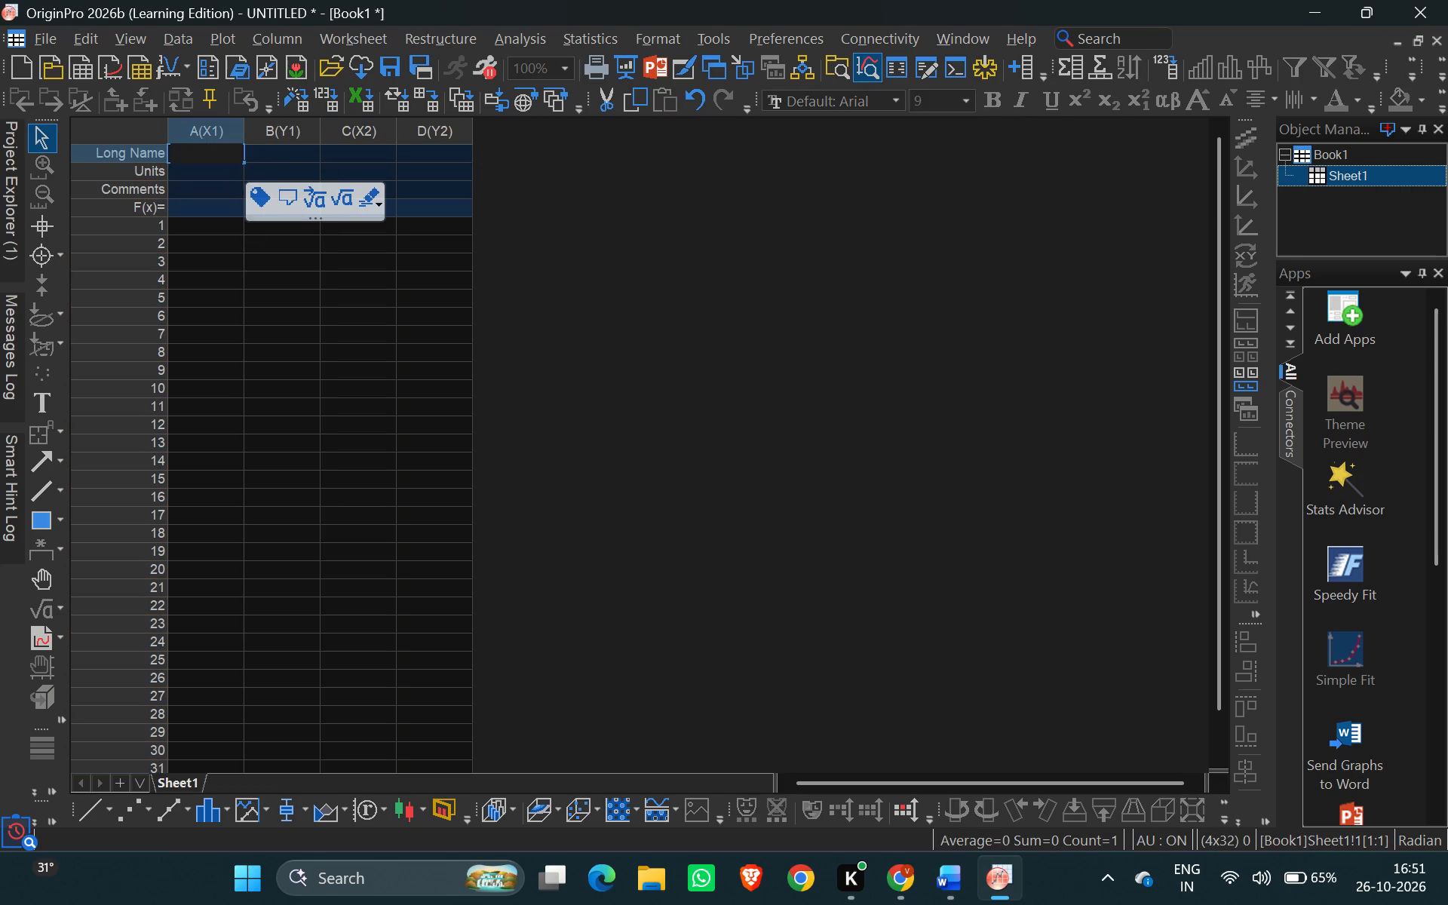
key("d")
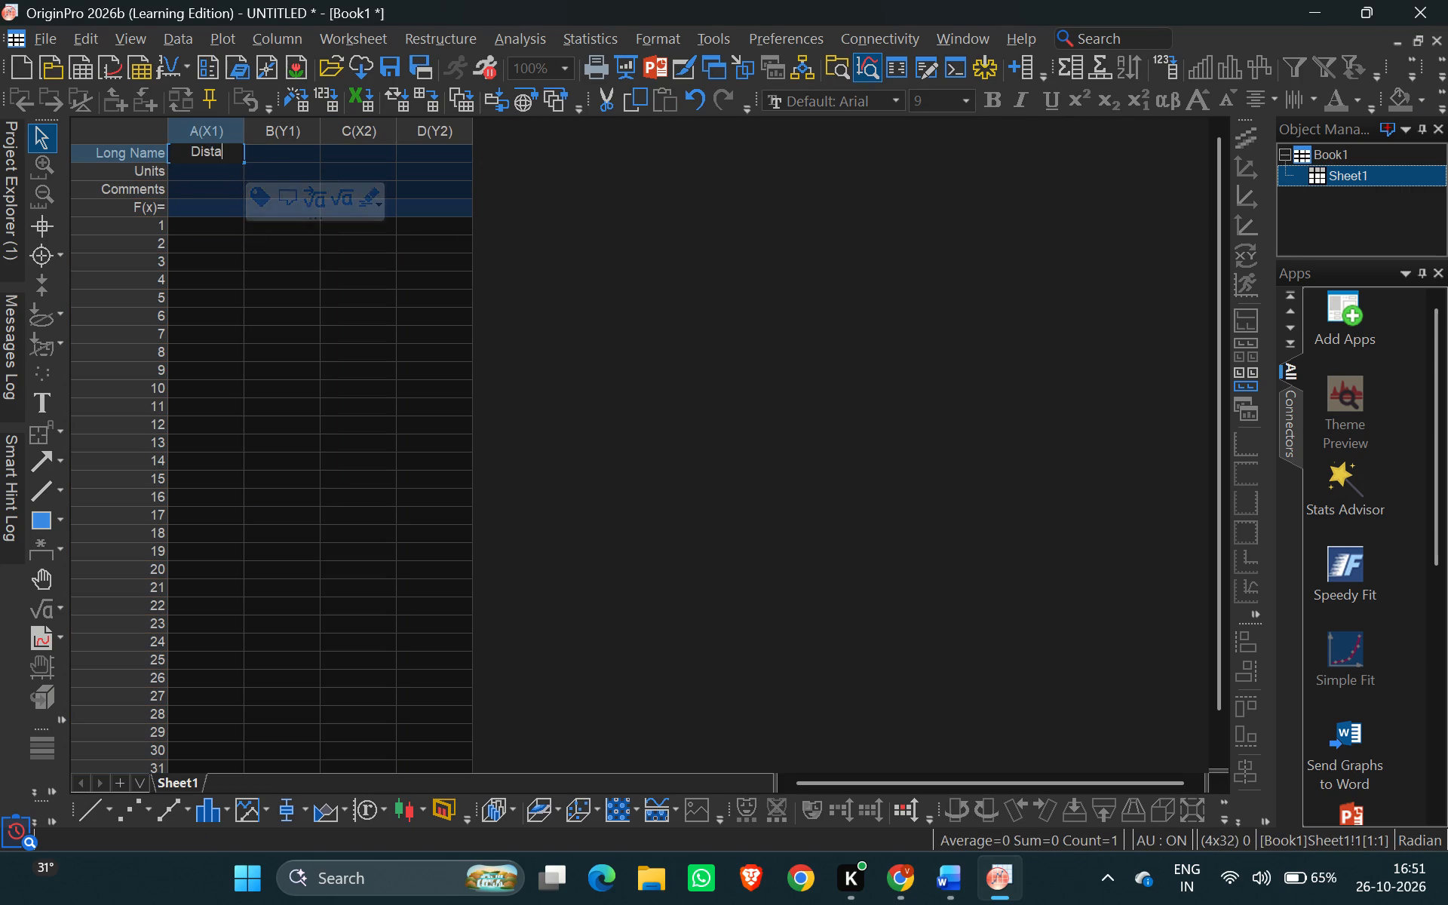
type("nce")
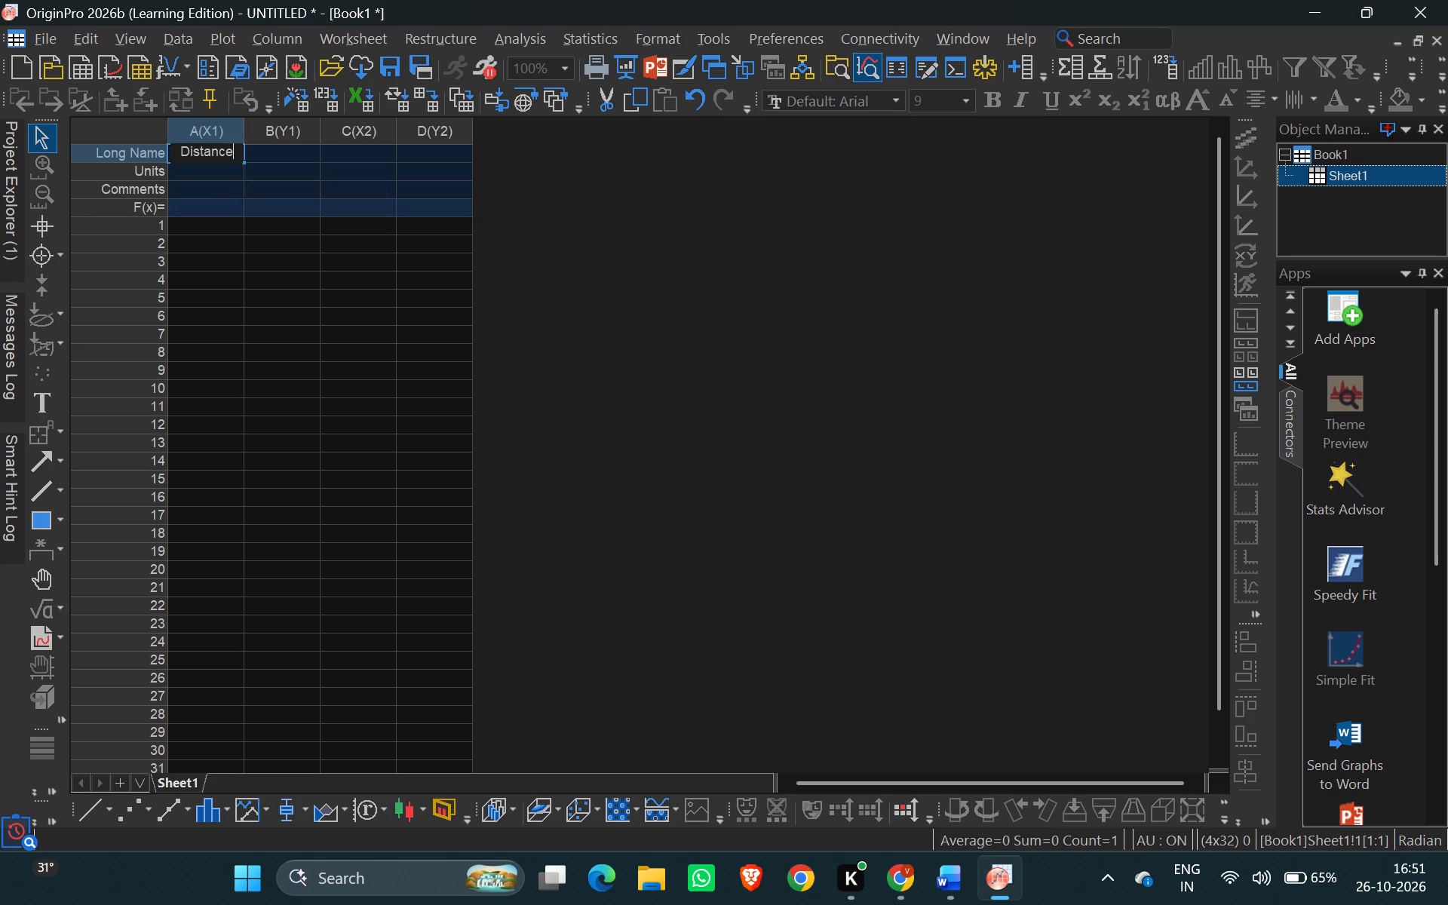
double_click(192, 151)
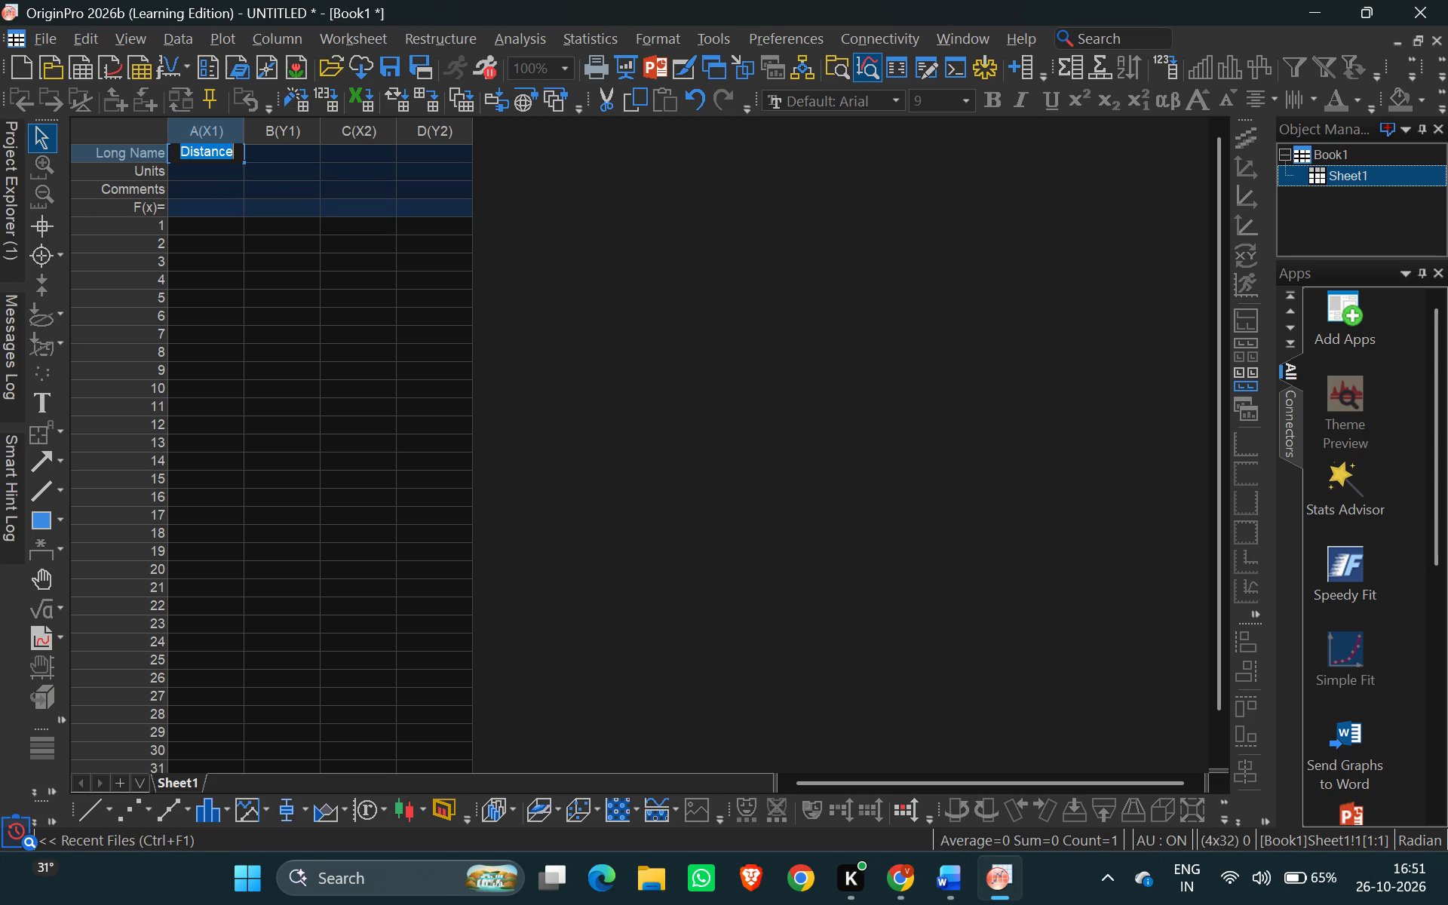
key("ctrl+c")
left_click(372, 149)
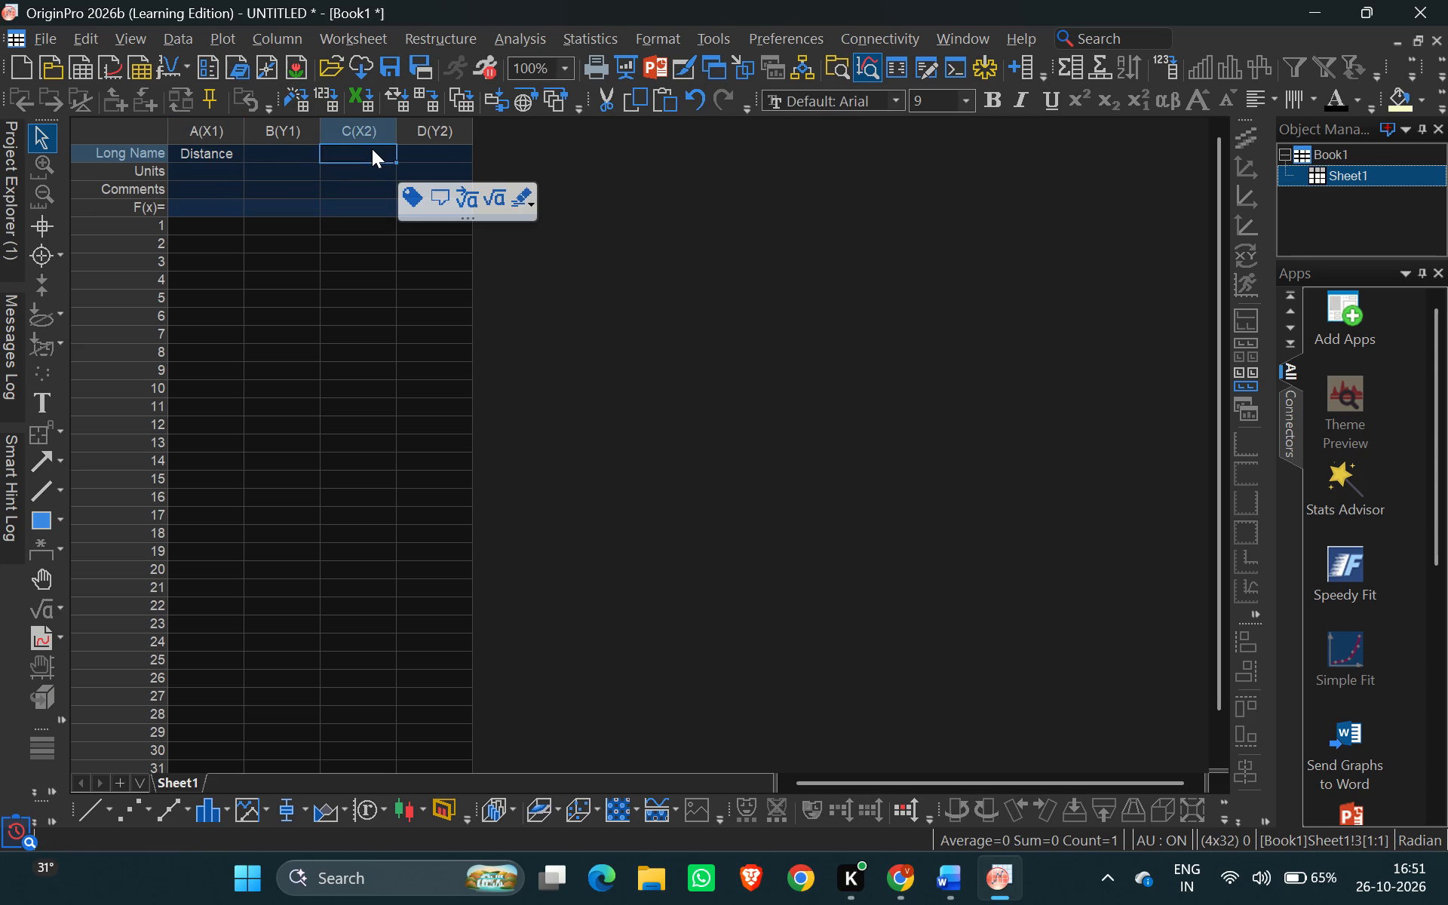
key("ctrl+v")
Enter Vickers Hardness as the long name of column B and copy it to the long name of column D.
left_click(295, 152)
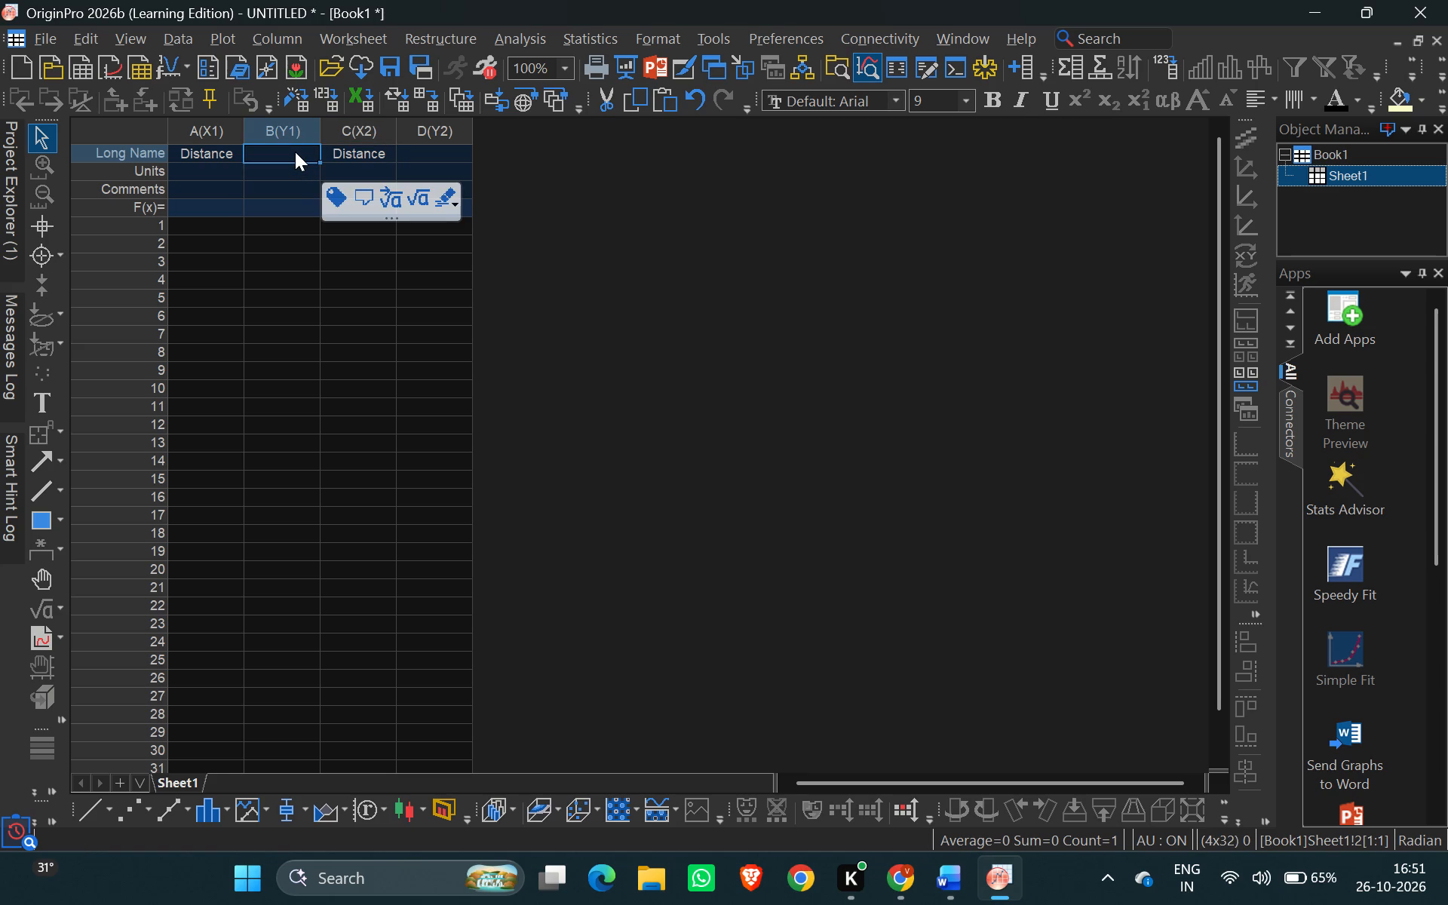
key("v")
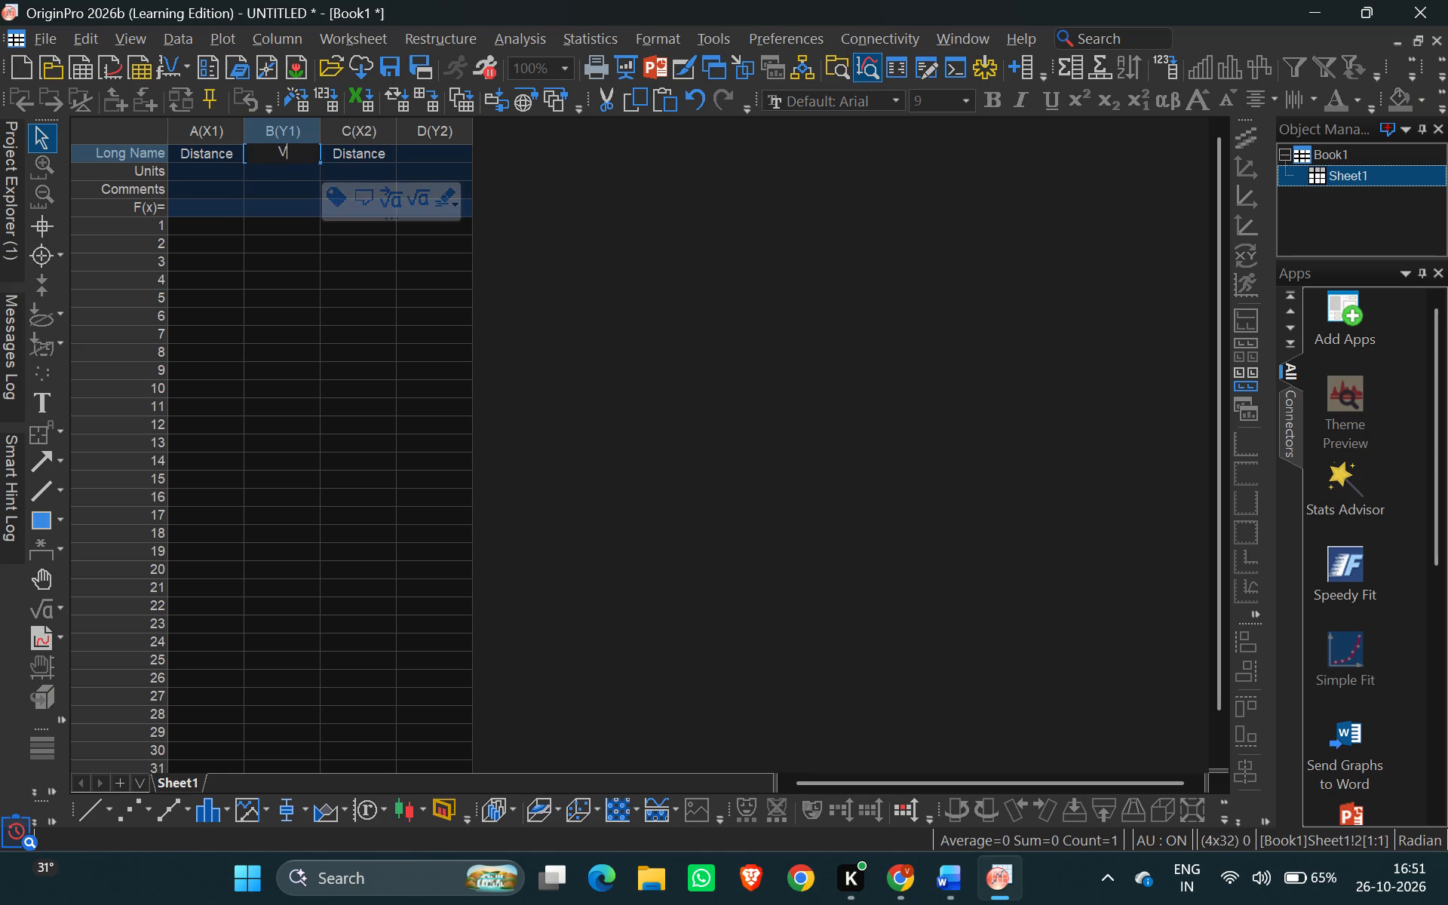
type("icker")
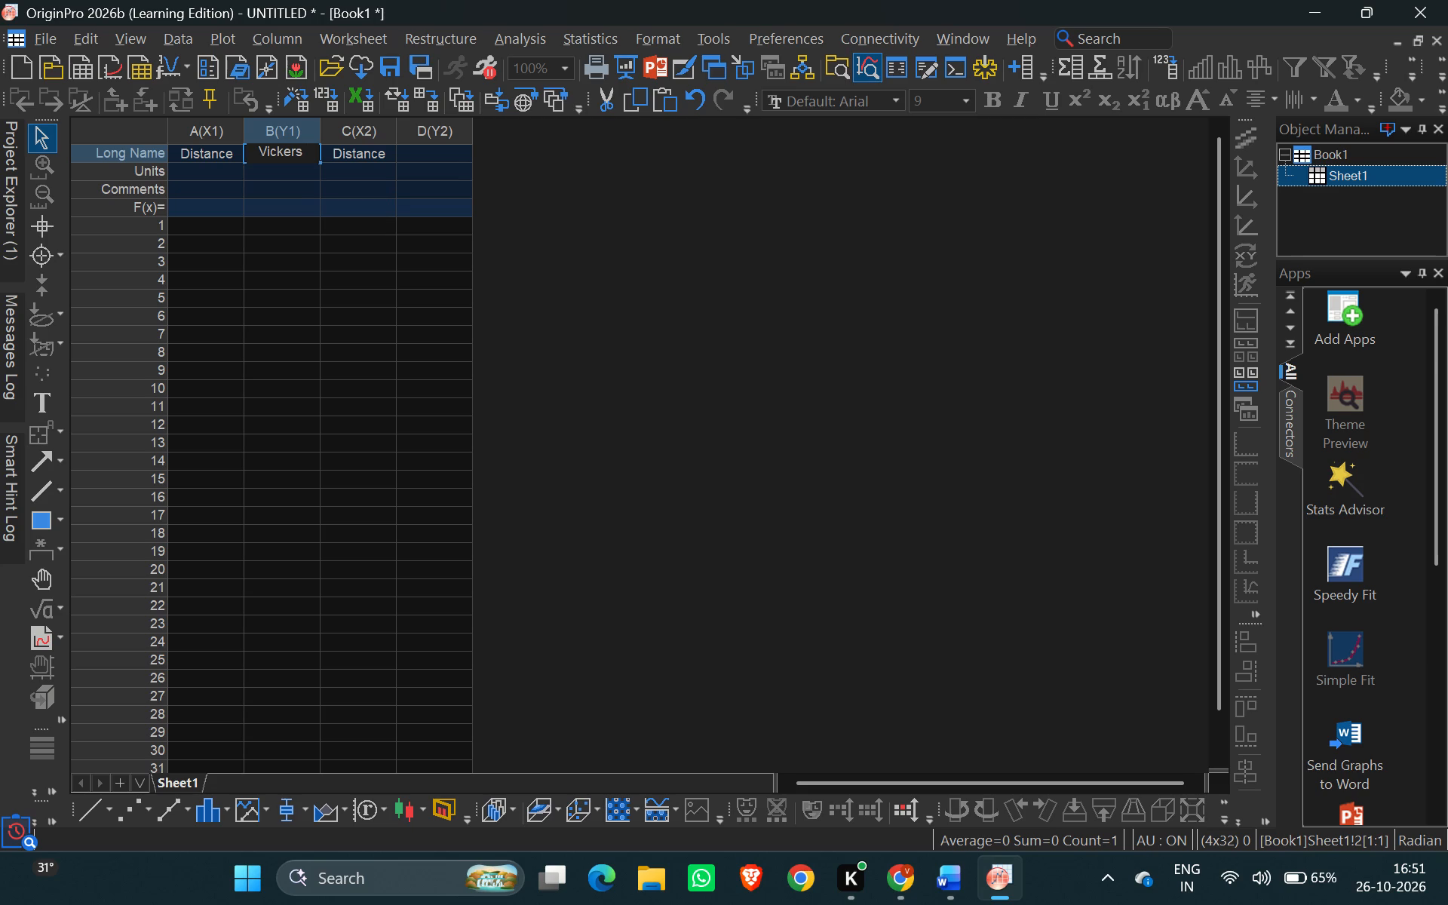
type("ard")
type("ness")
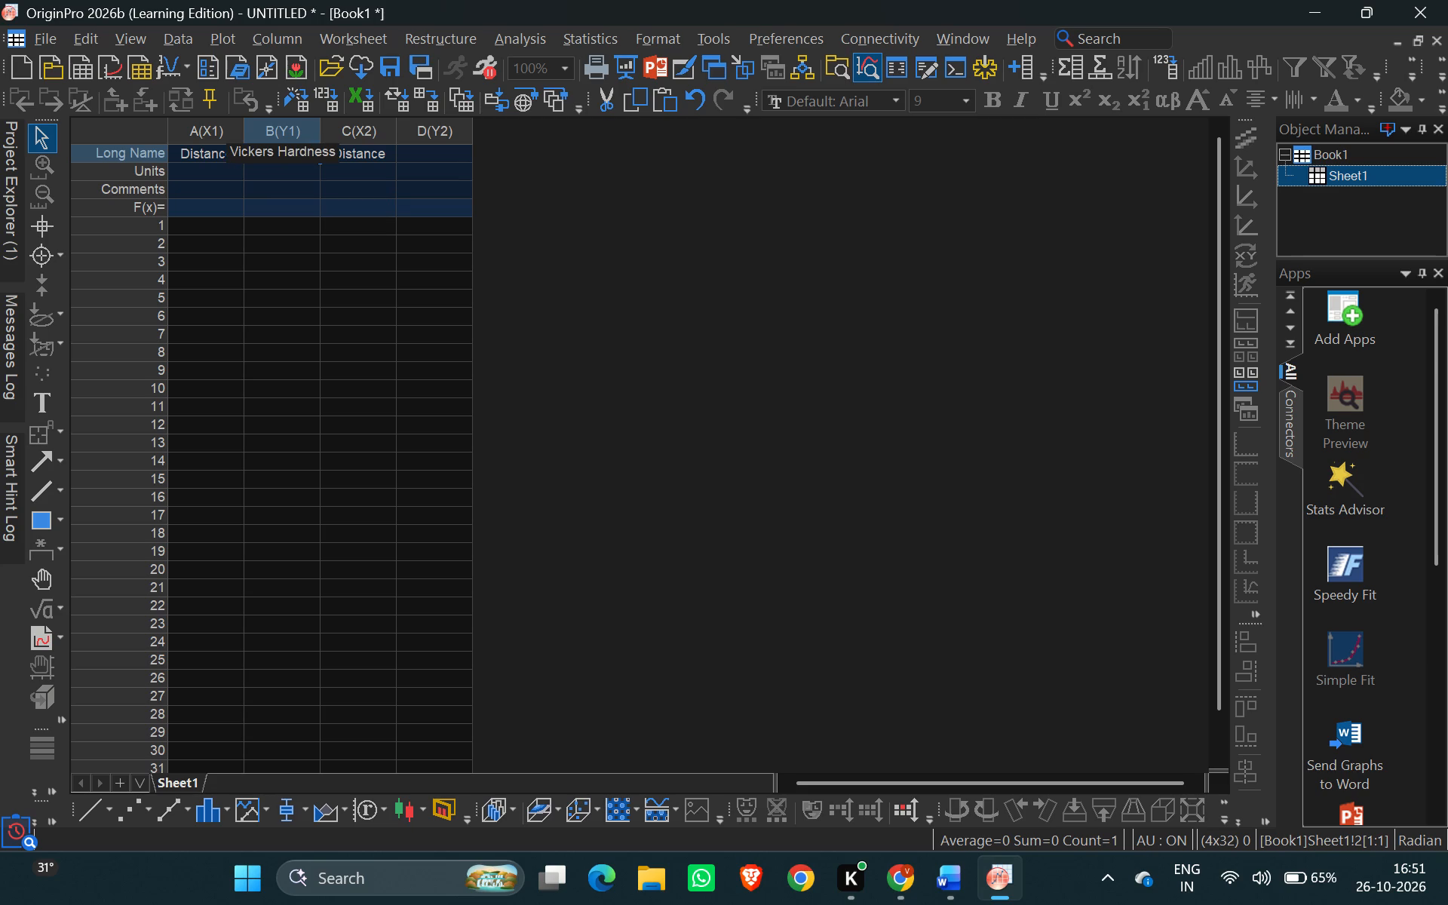
double_click(305, 151)
left_click_drag(247, 146, 330, 150)
left_click_drag(231, 145, 366, 148)
key("ctrl+c")
left_click(461, 146)
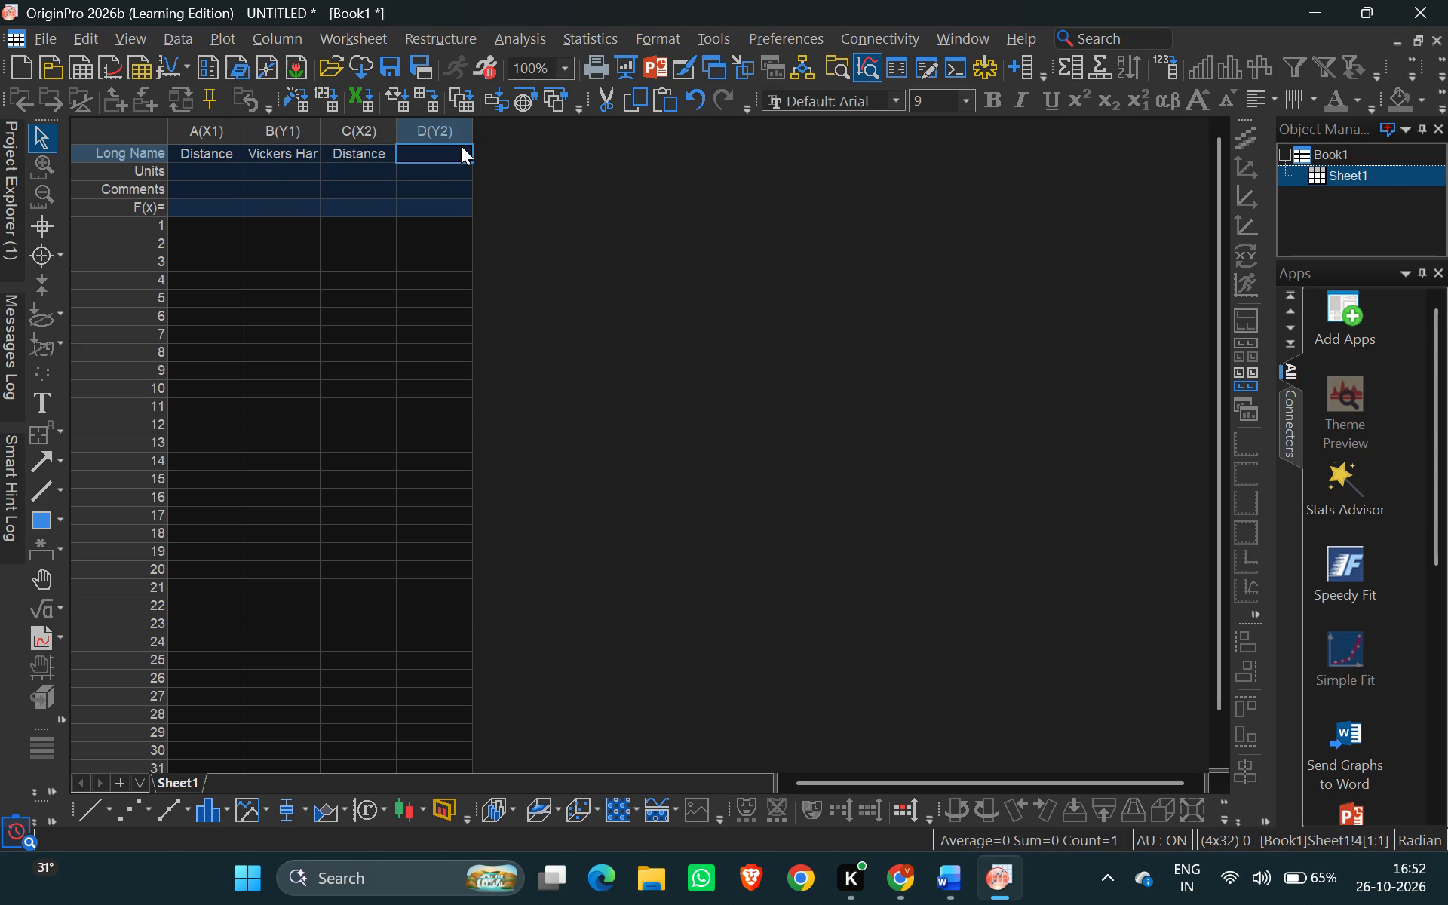
key("ctrl+v")
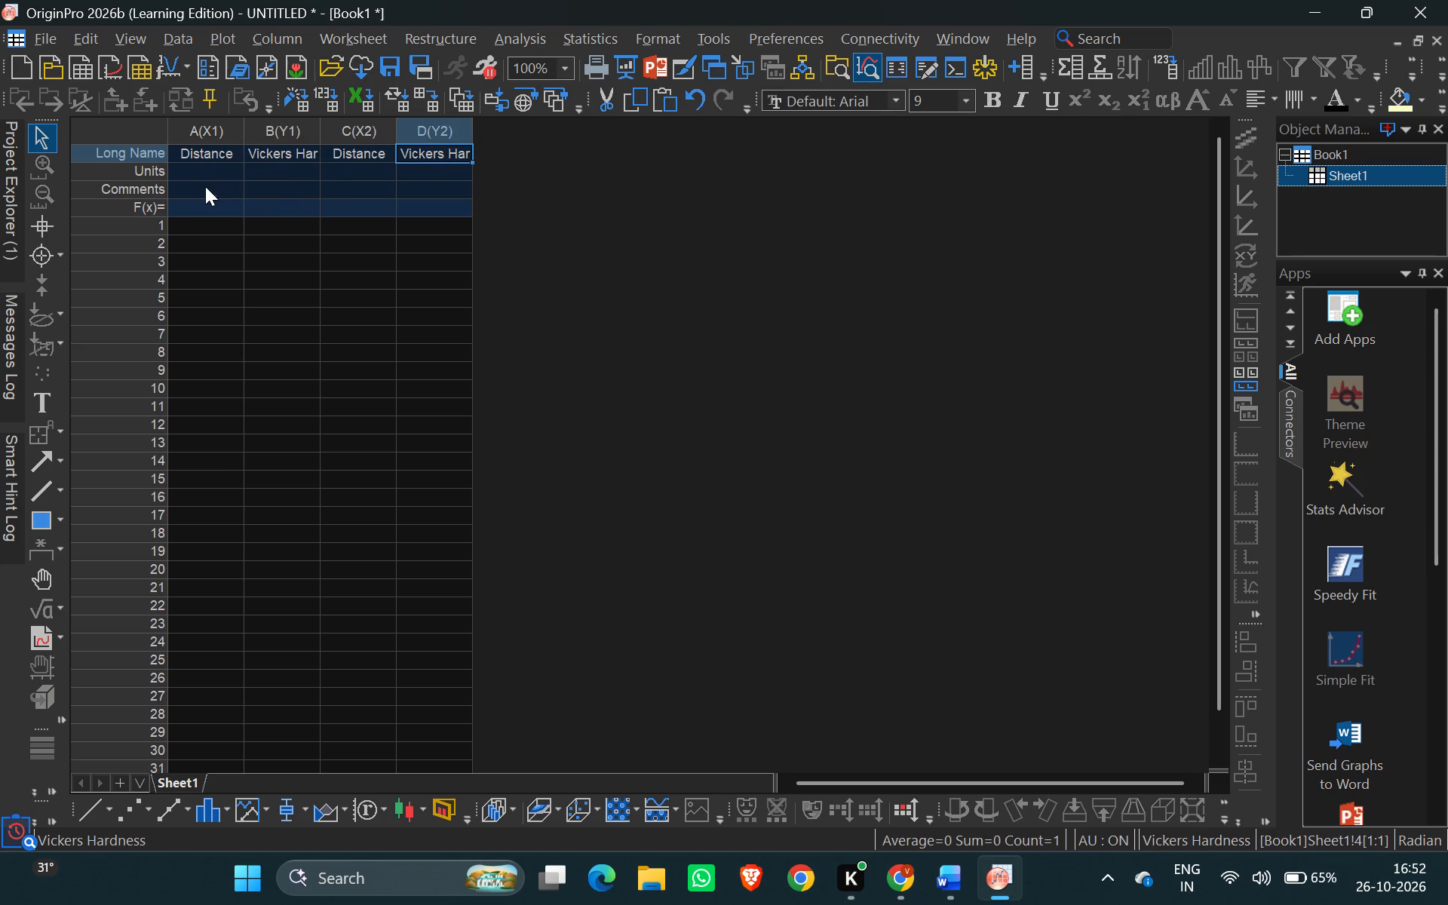
Enter the units mm for the two Distance columns and HV for the two Vickers Hardness columns.
left_click(216, 167)
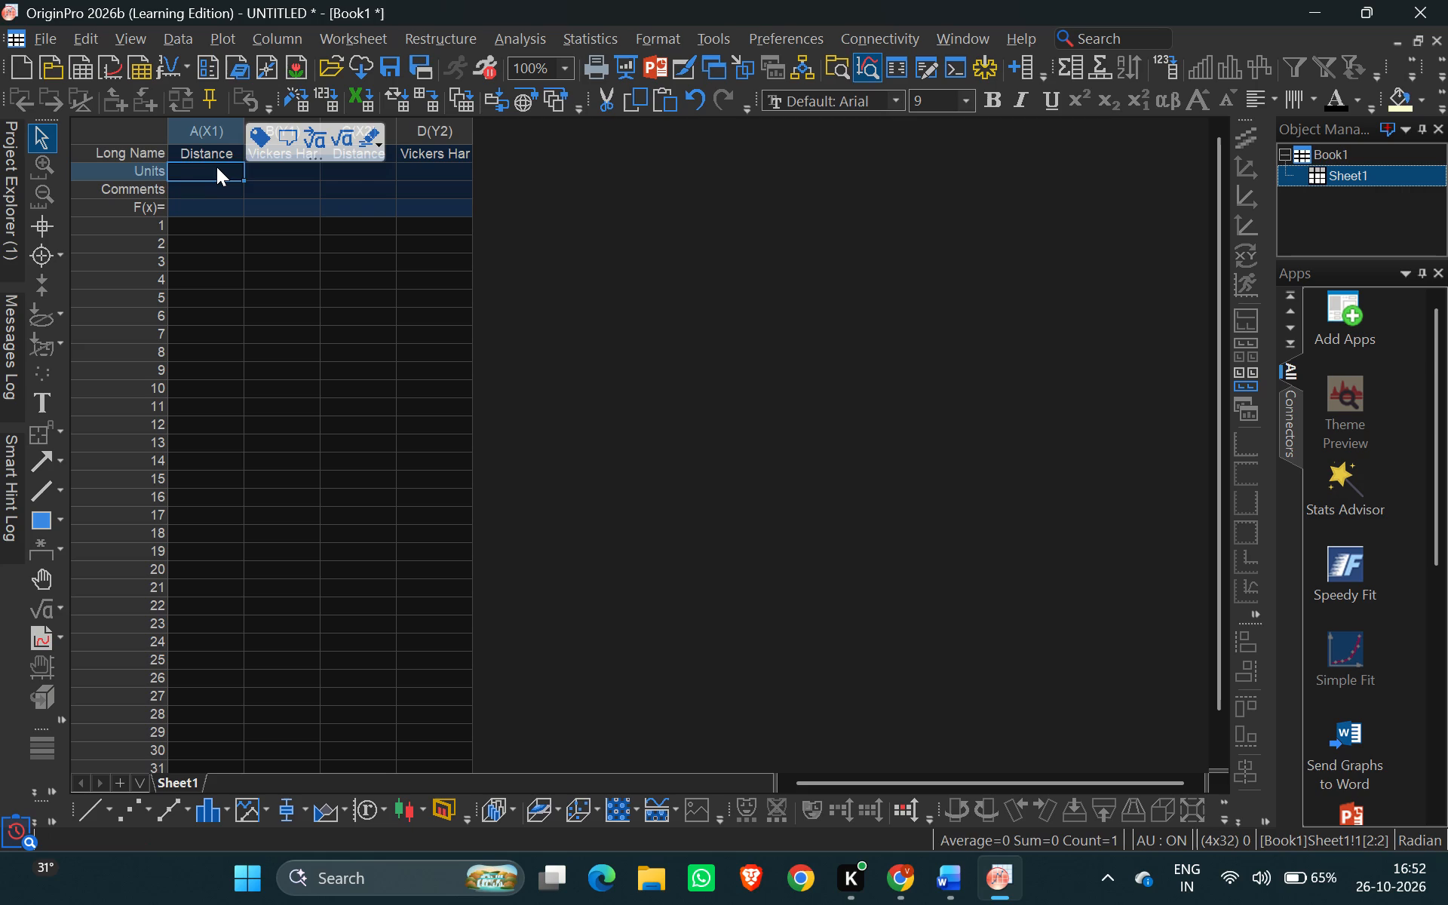
type("mm")
key("Right")
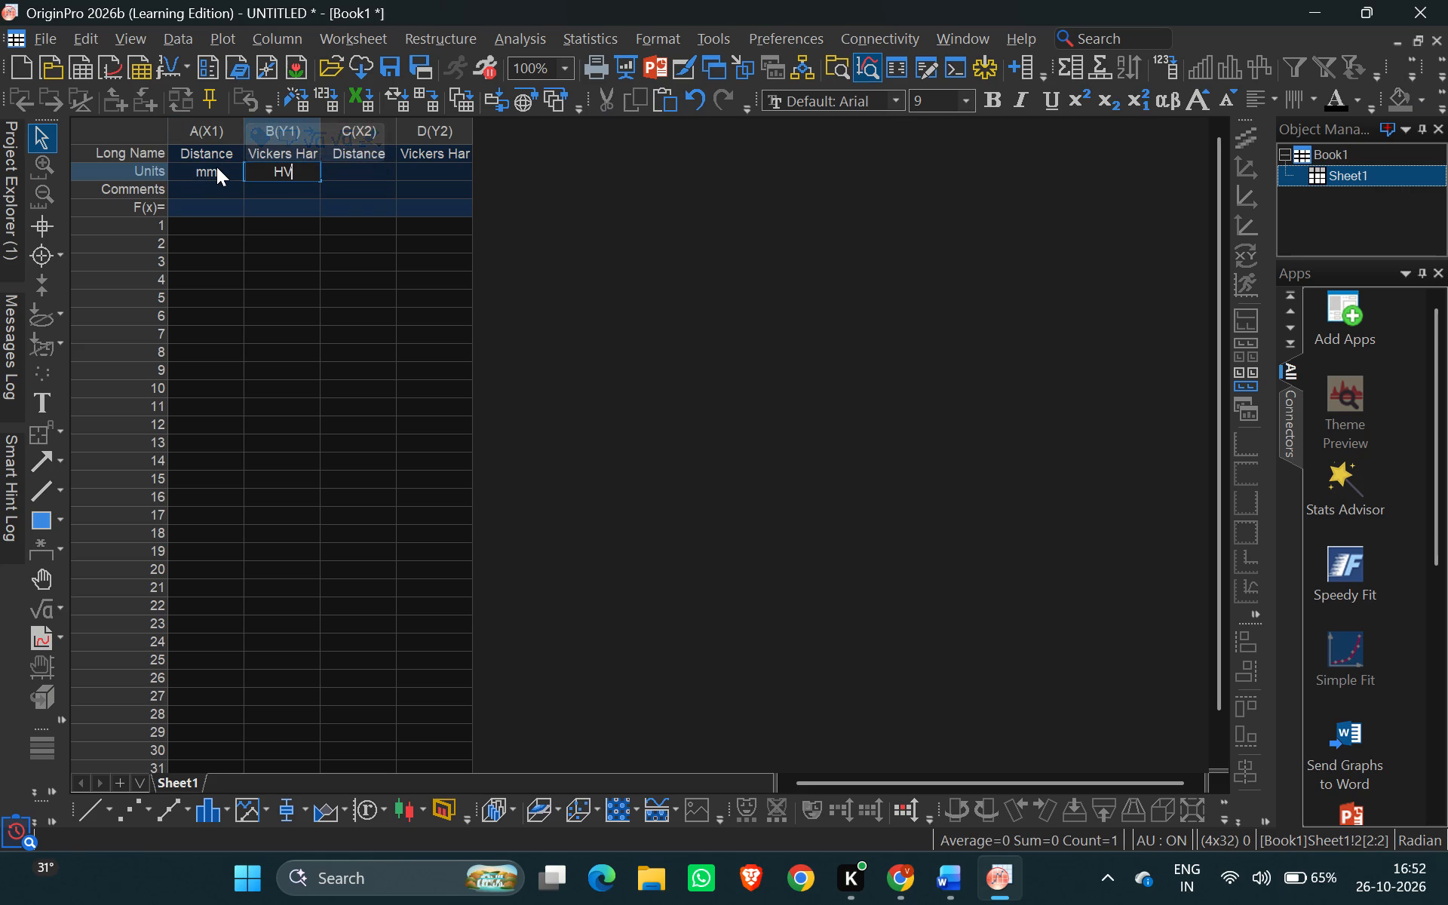
key("Right")
type("mm")
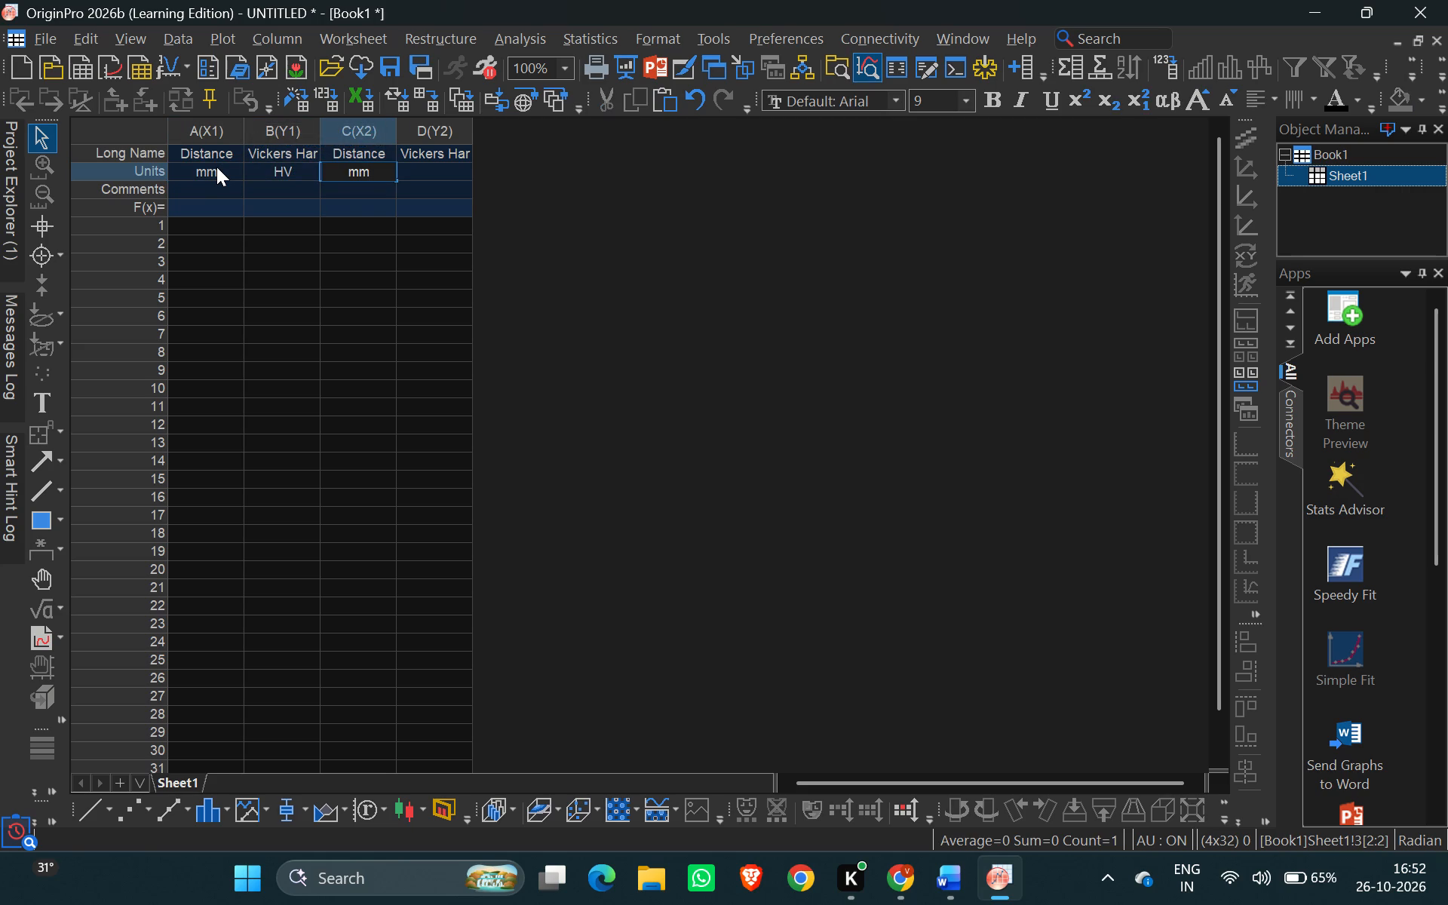
key("Right")
type("HV")
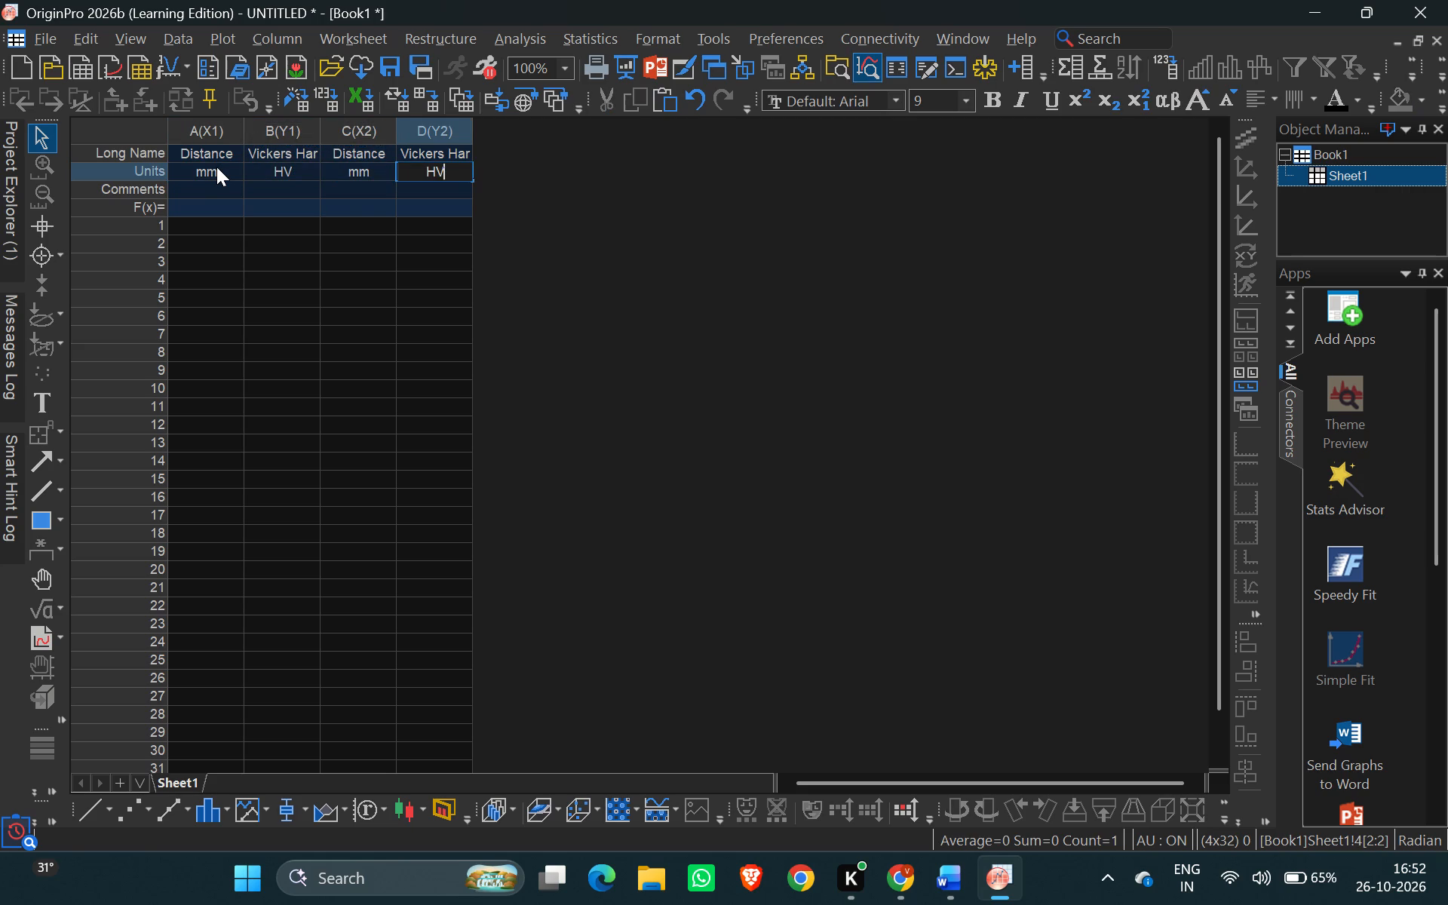
Switch to Word and open the recent document sample 2 980 stored in the nested OneDrive Documents folder.
left_click(213, 224)
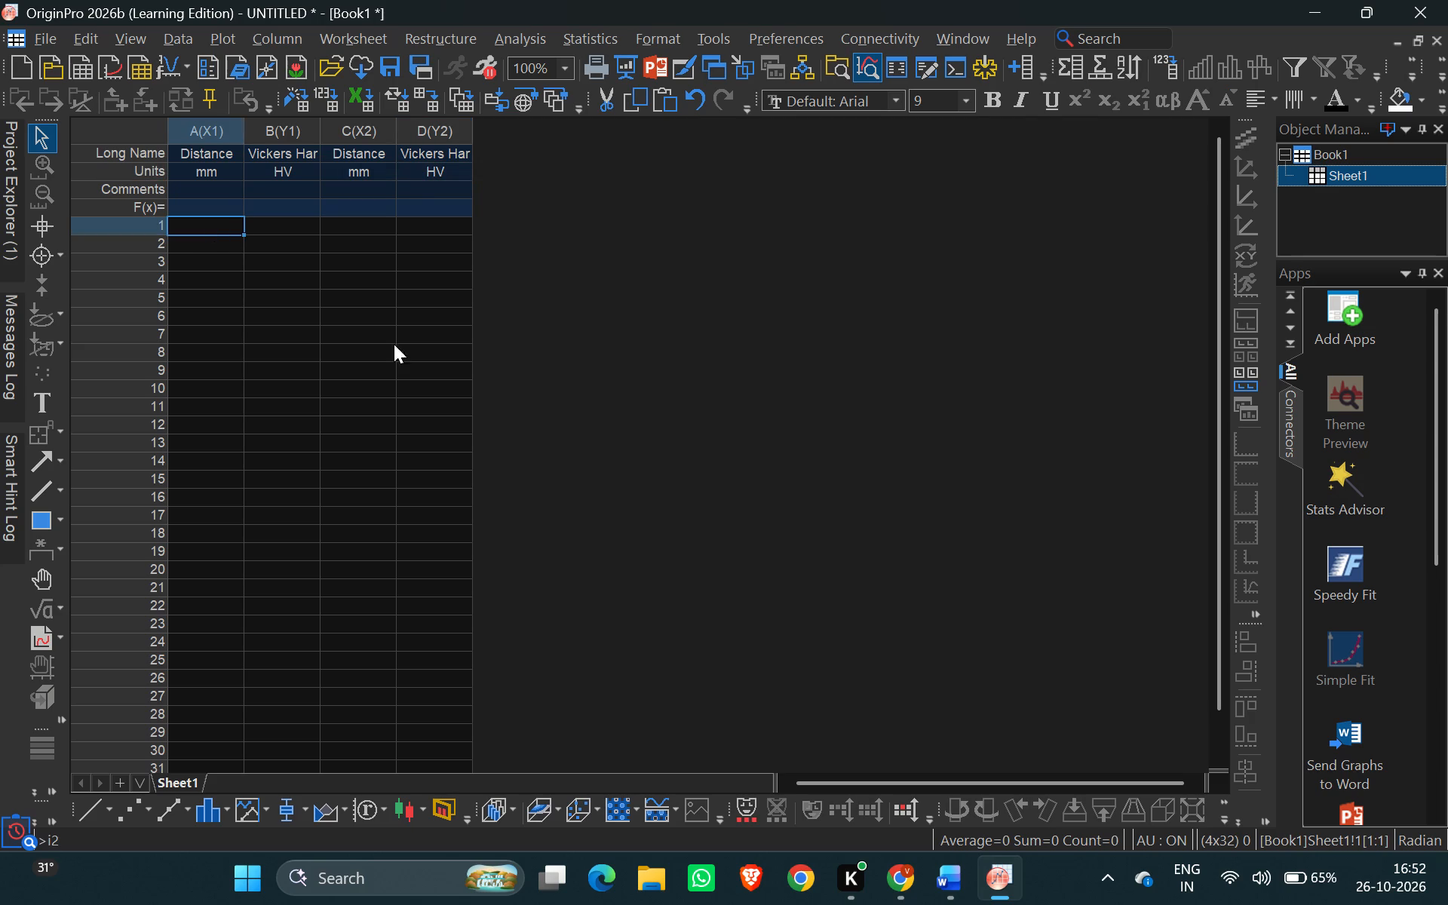
left_click(958, 883)
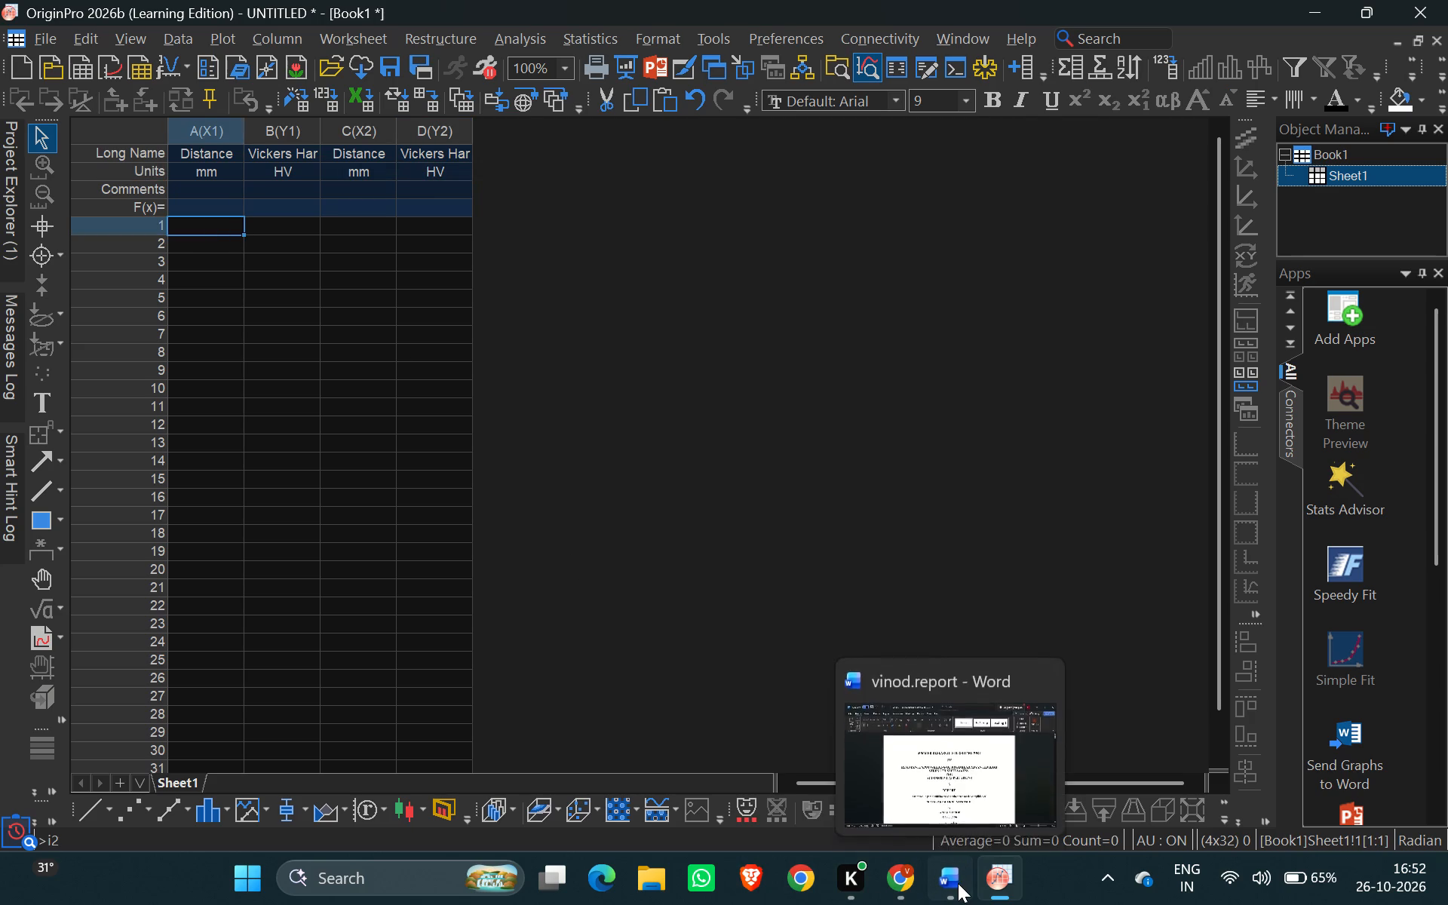
scroll(861, 681, "down", 5)
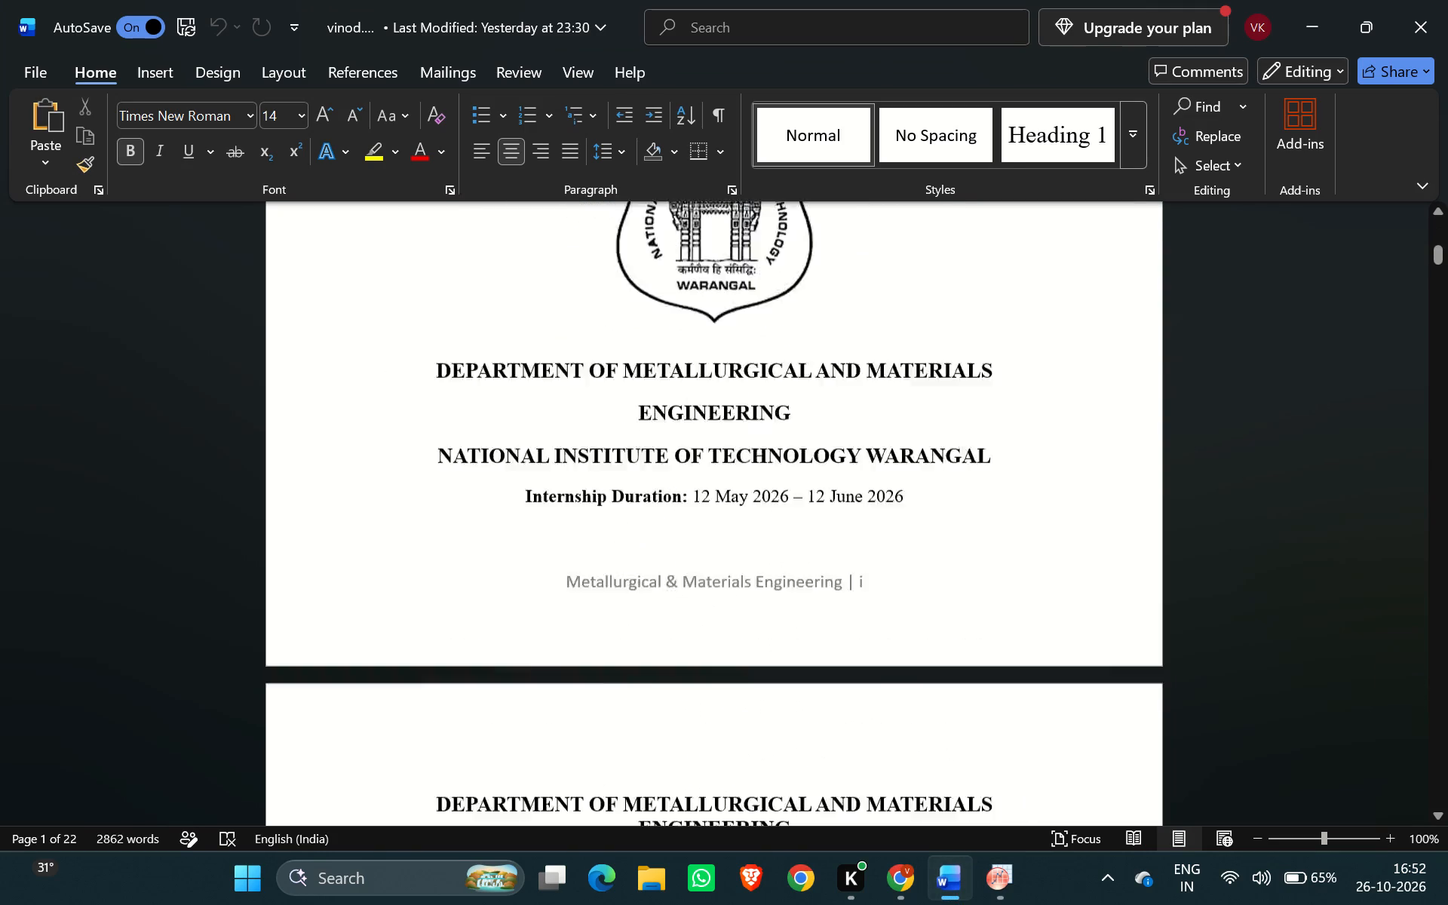
scroll(861, 681, "up", 3)
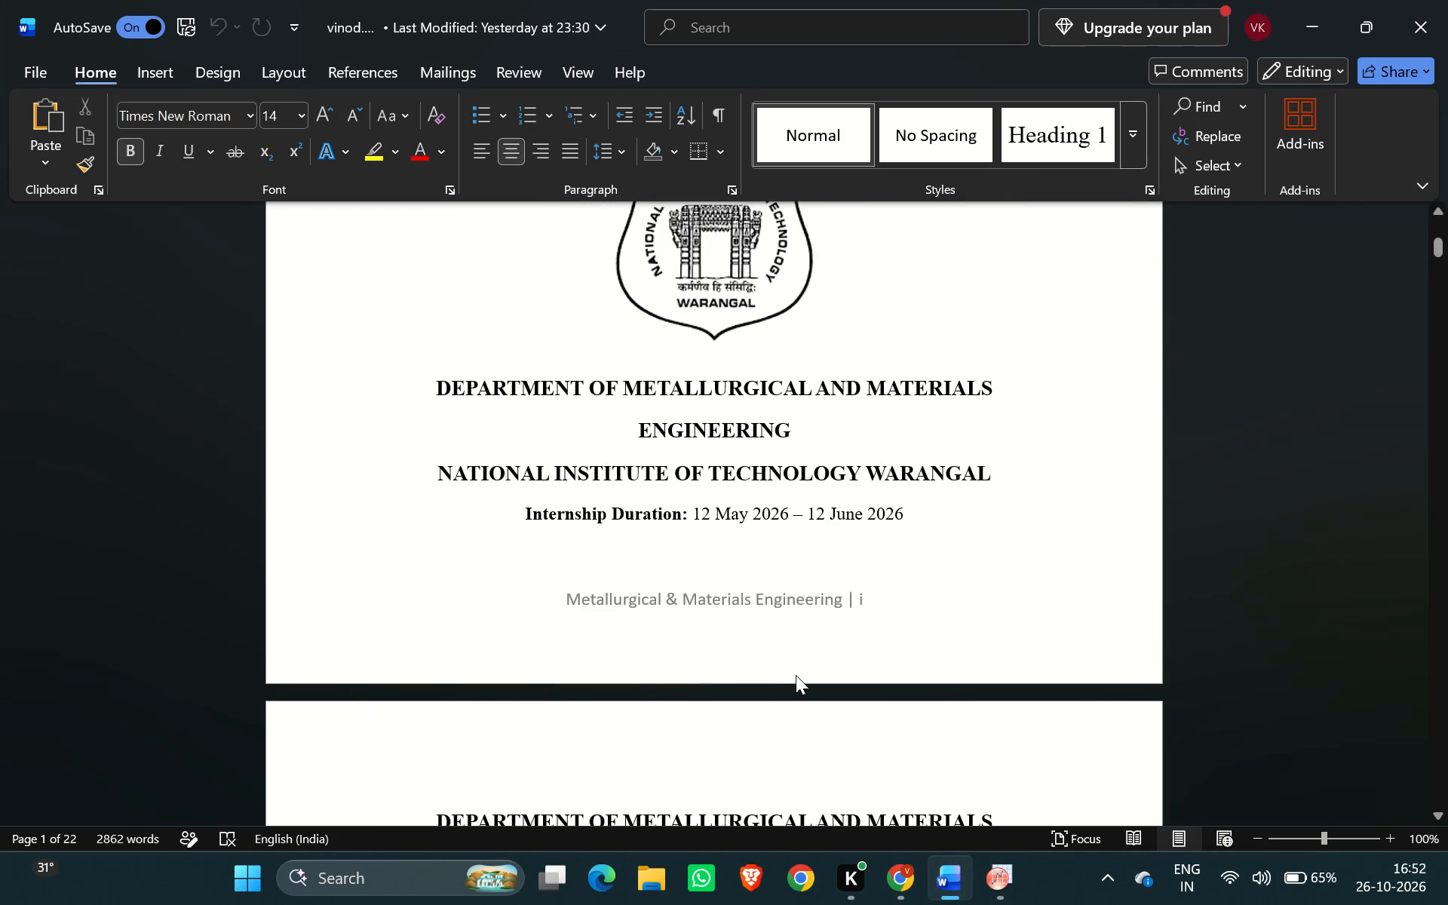
scroll(796, 678, "down", 9)
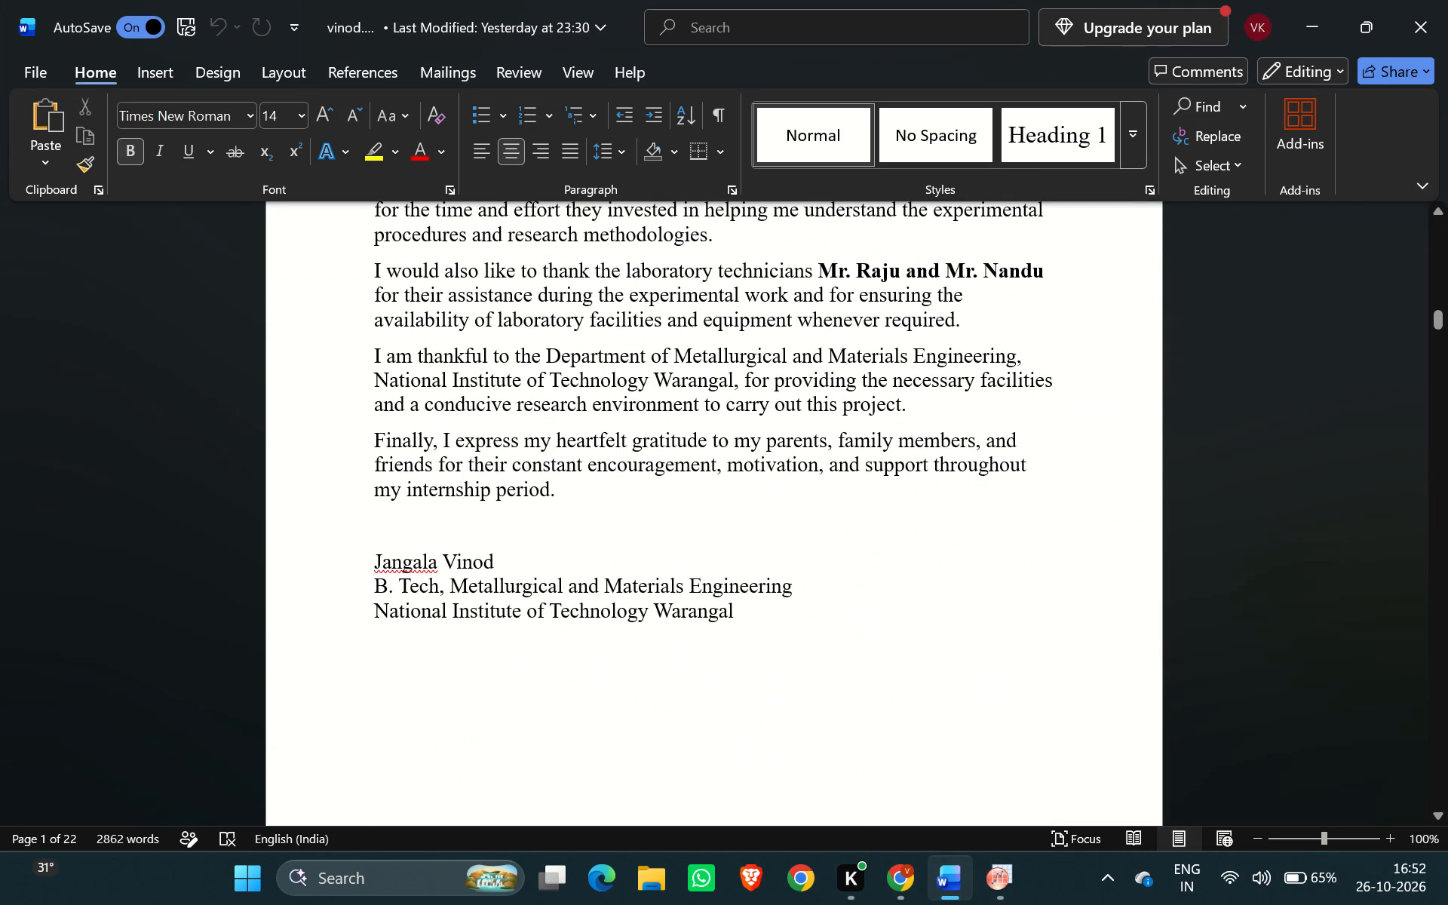
left_click(36, 63)
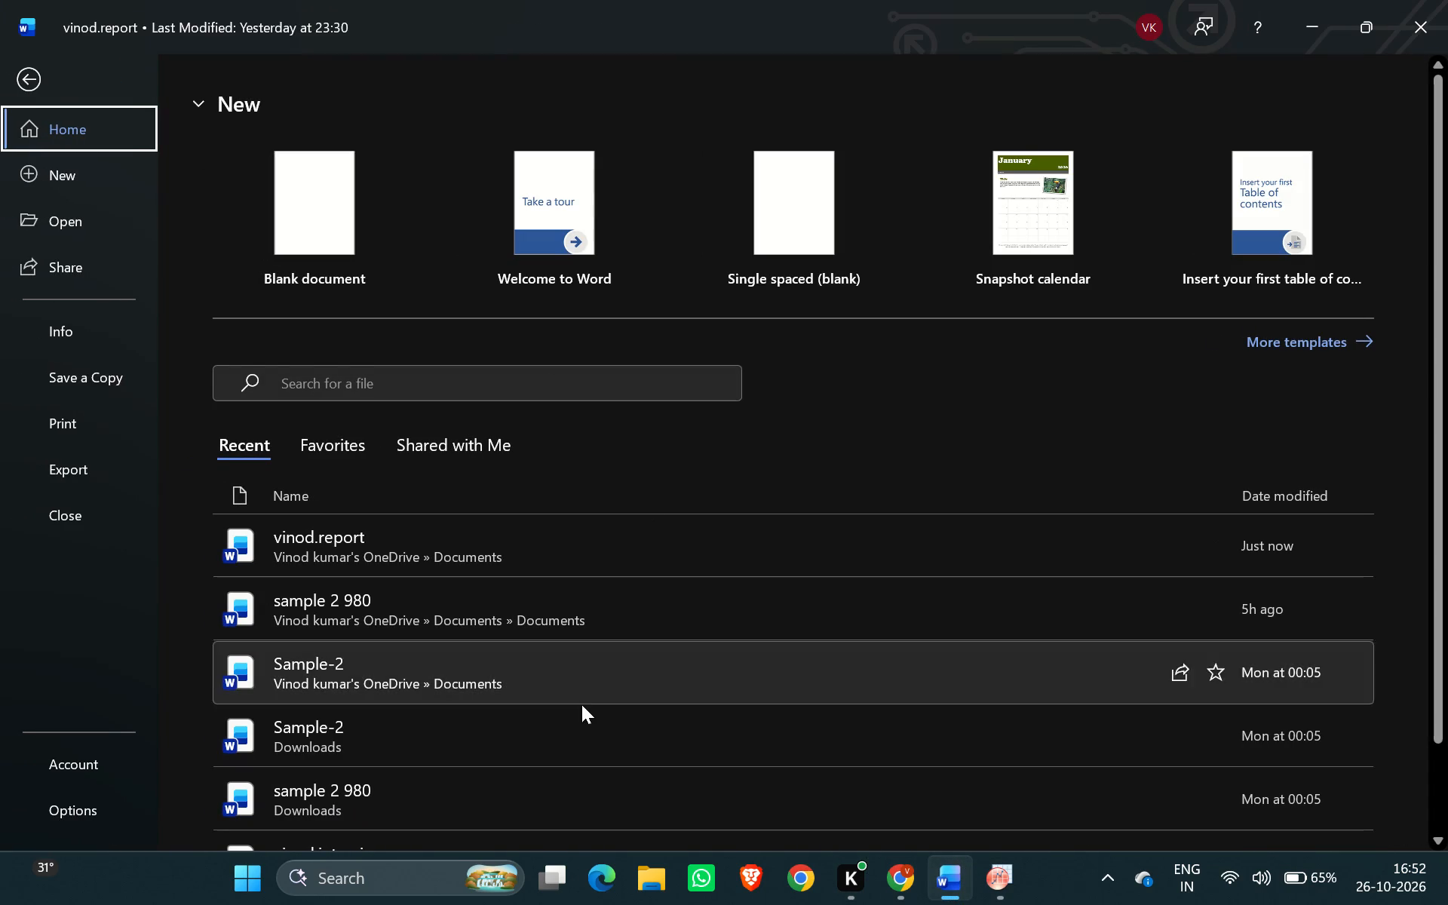
scroll(578, 706, "down", 2)
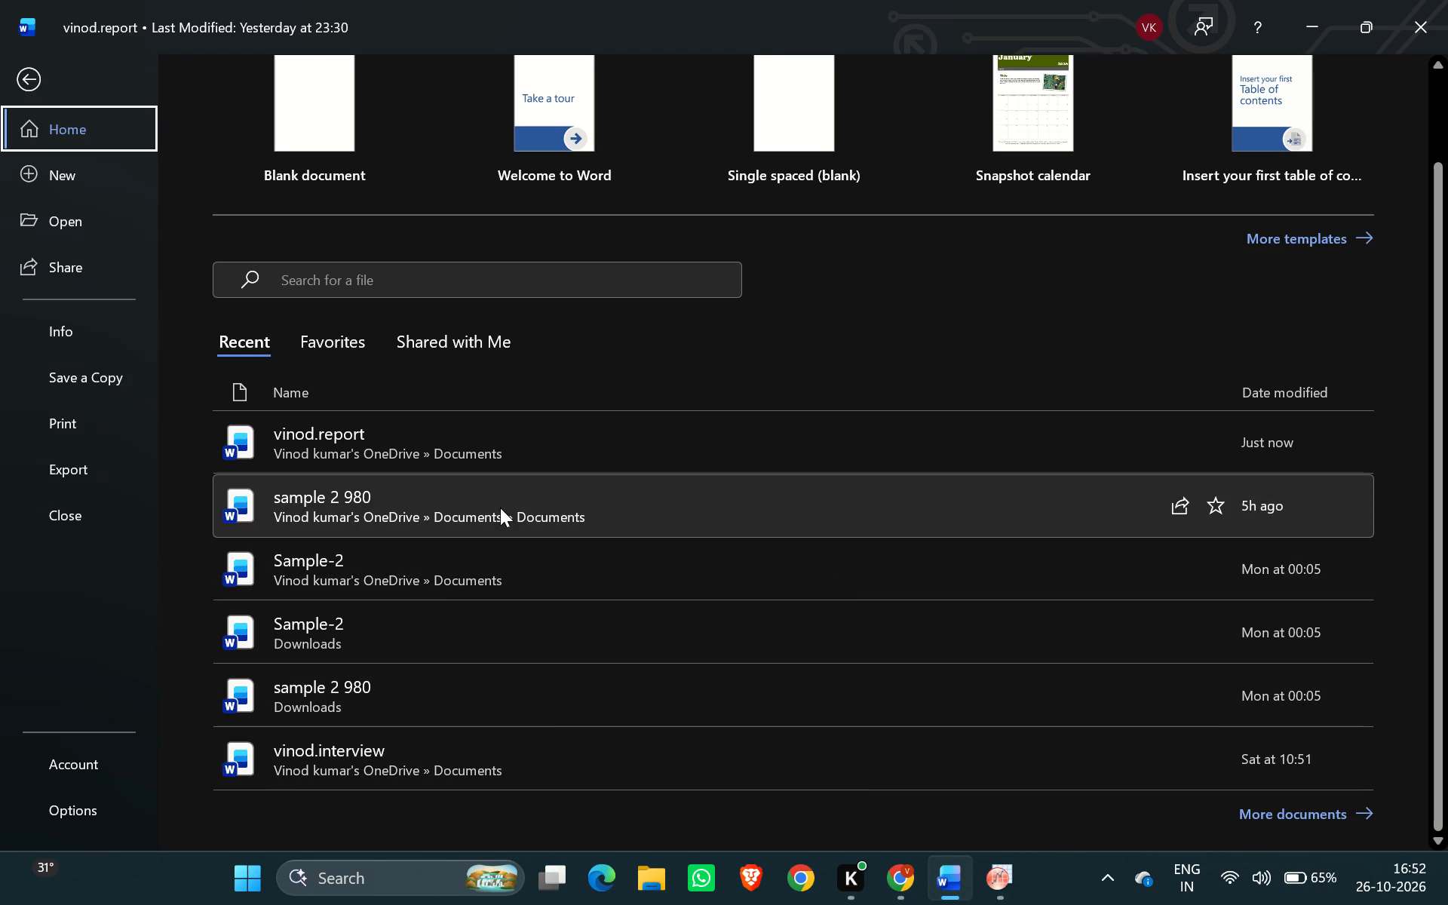
left_click(500, 508)
Copy the HV values of rows 1 to 38 from the Test Results table and switch to OriginPro.
scroll(648, 588, "up", 1)
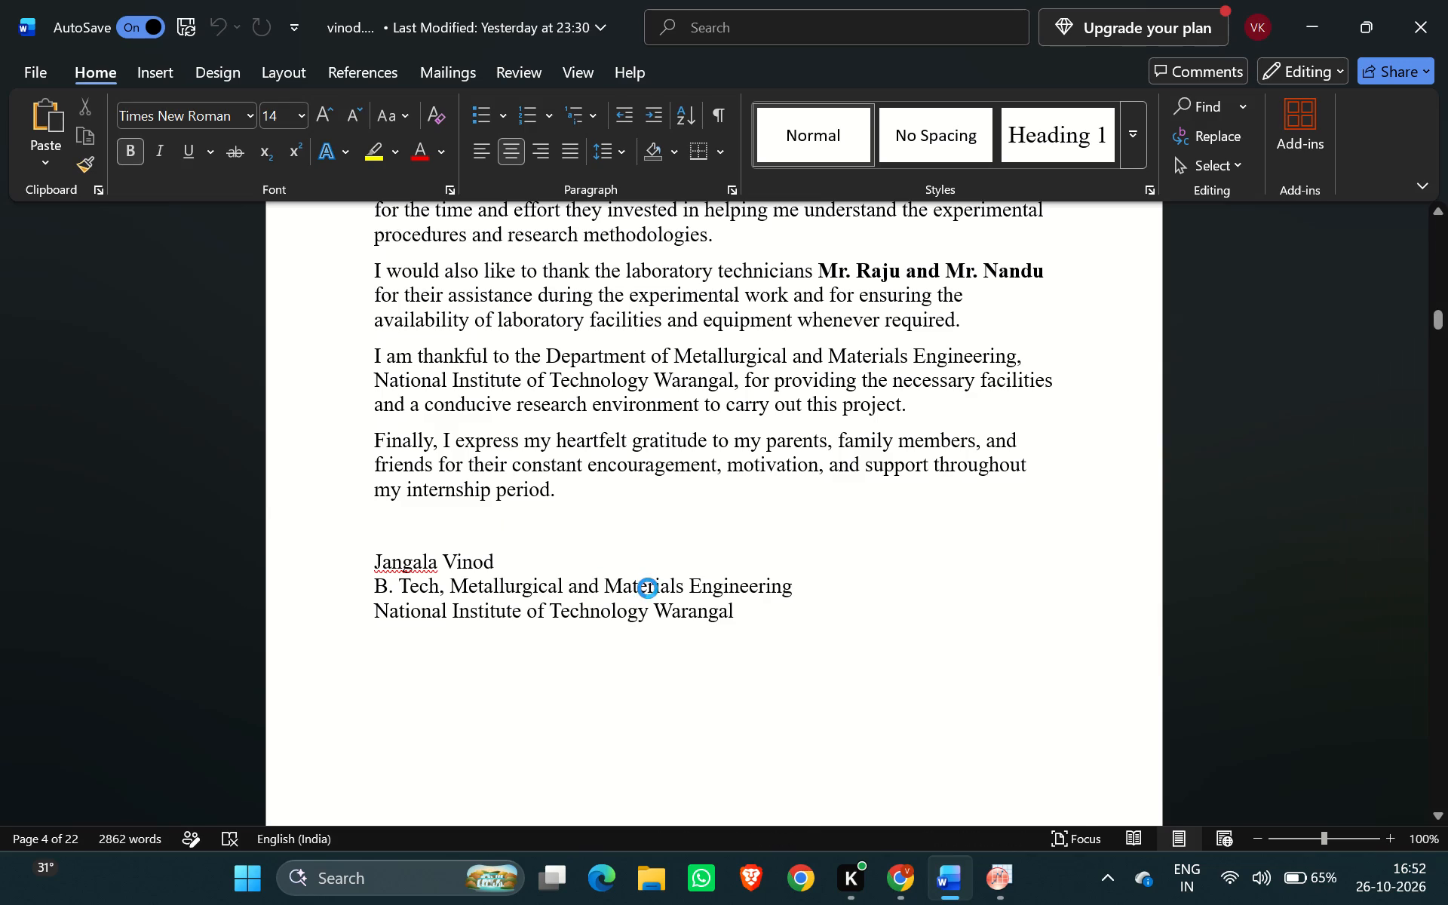
scroll(648, 588, "up", 1)
scroll(704, 559, "down", 6)
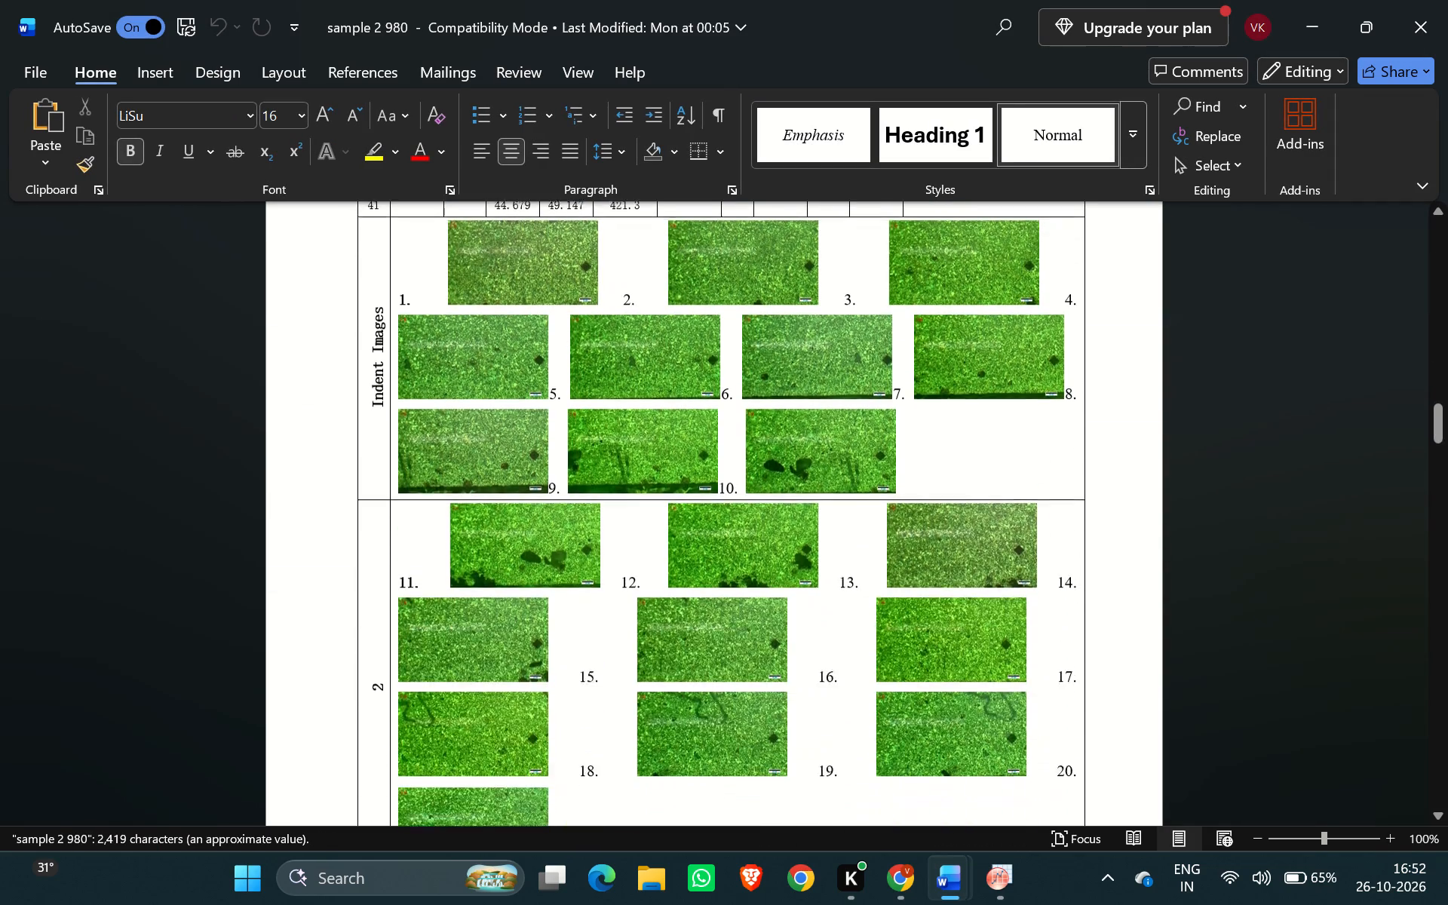
scroll(704, 559, "up", 10)
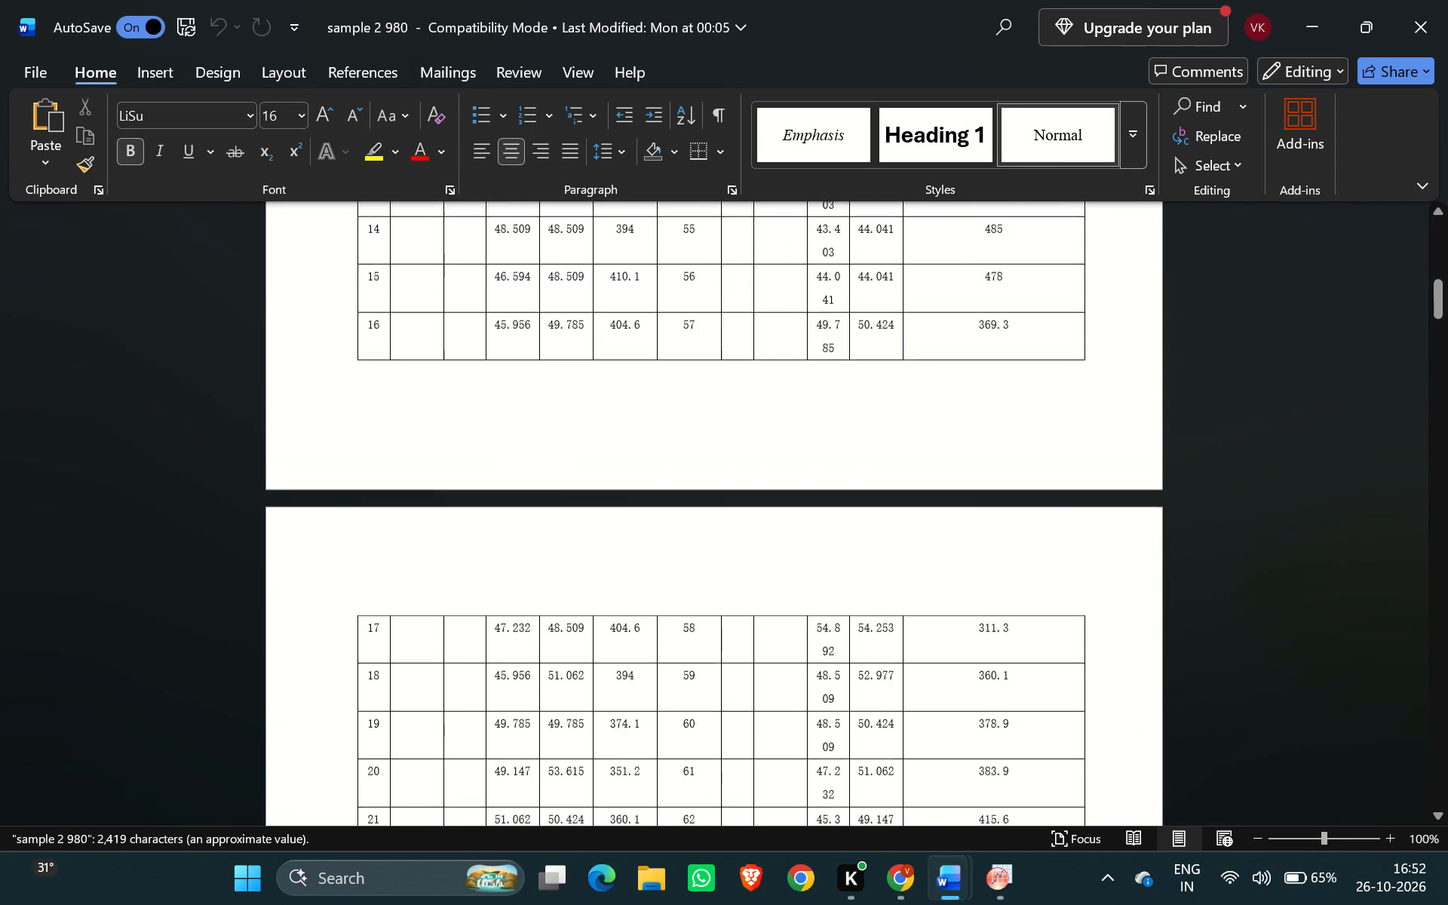
scroll(704, 559, "up", 4)
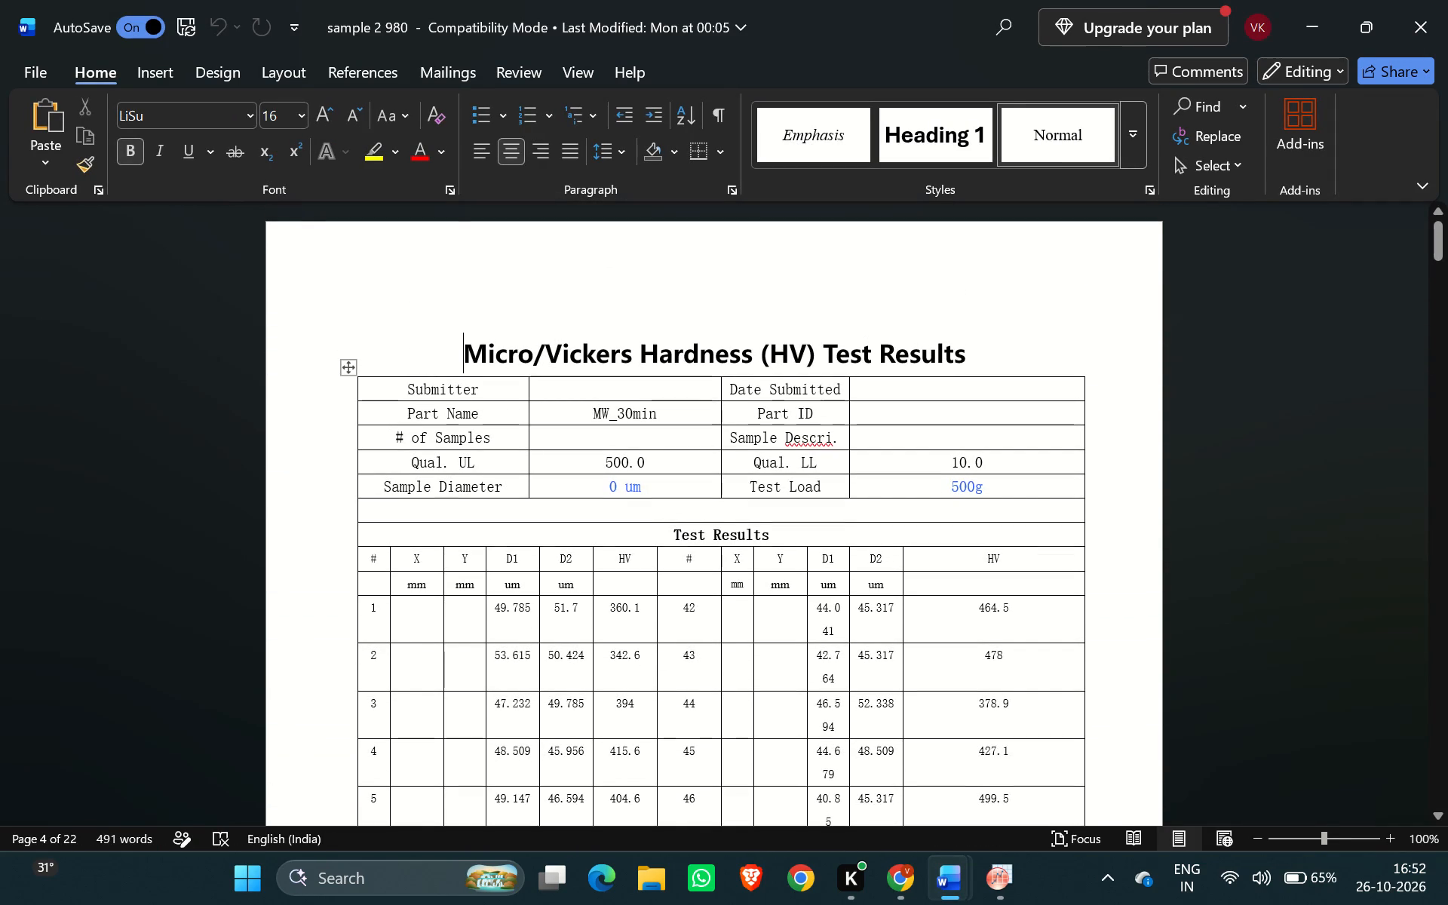
left_click_drag(612, 600, 706, 695)
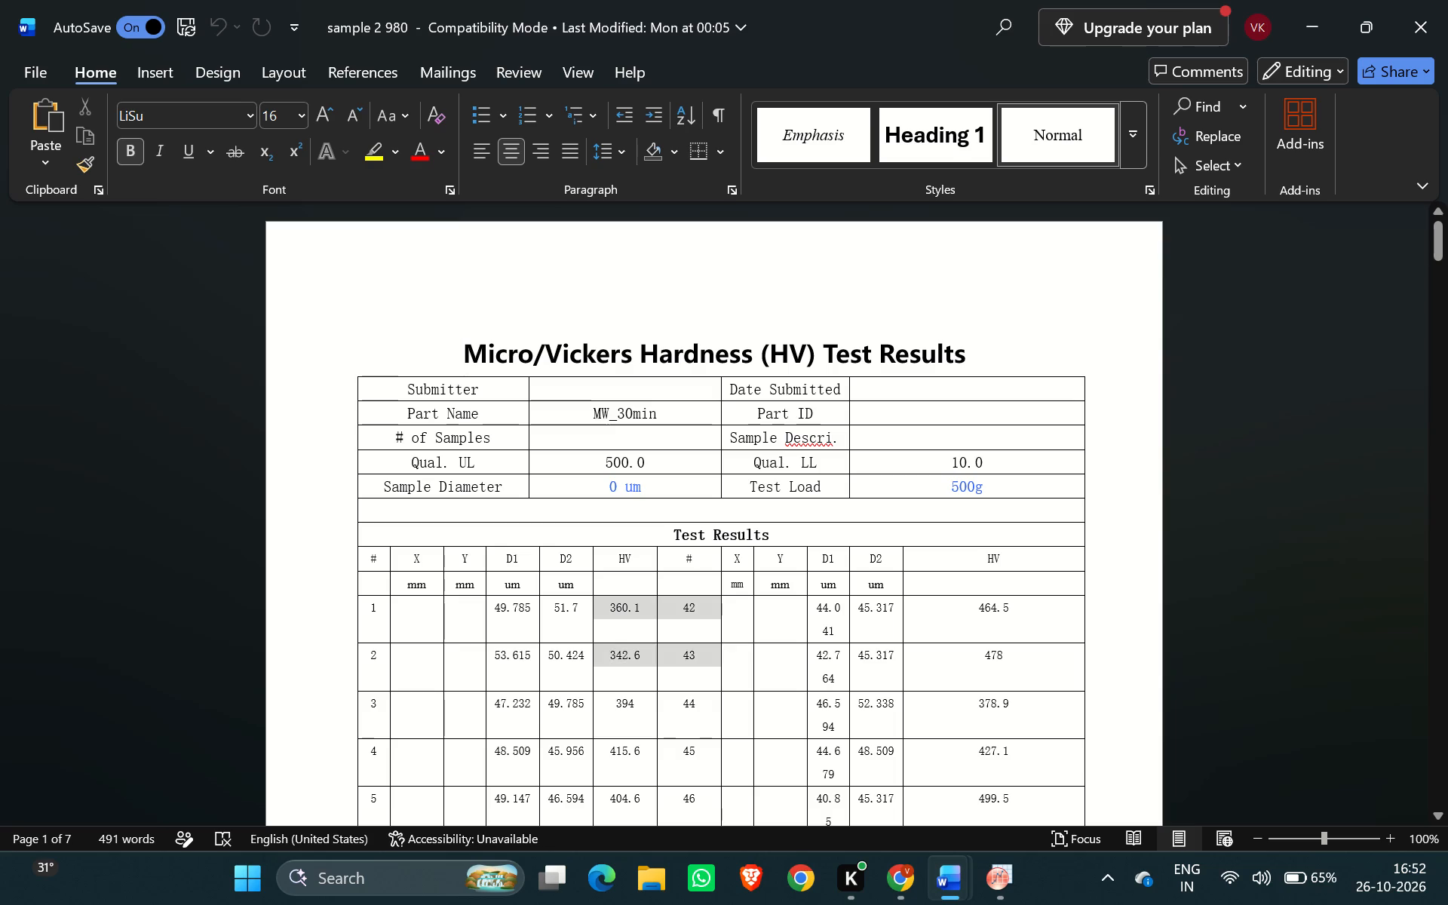
left_click_drag(706, 695, 626, 832)
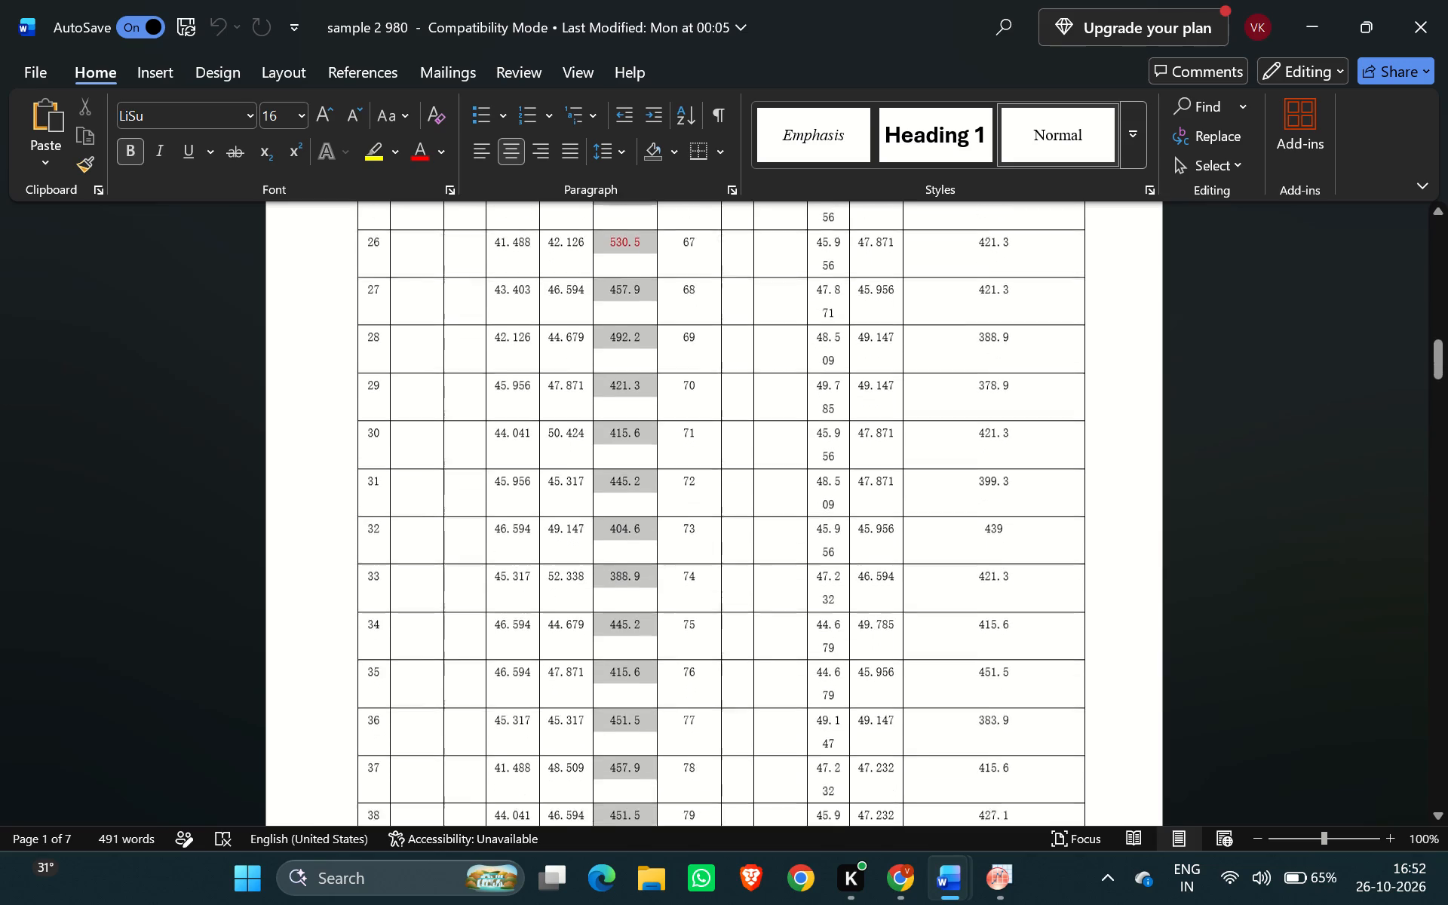
left_click_drag(626, 832, 638, 611)
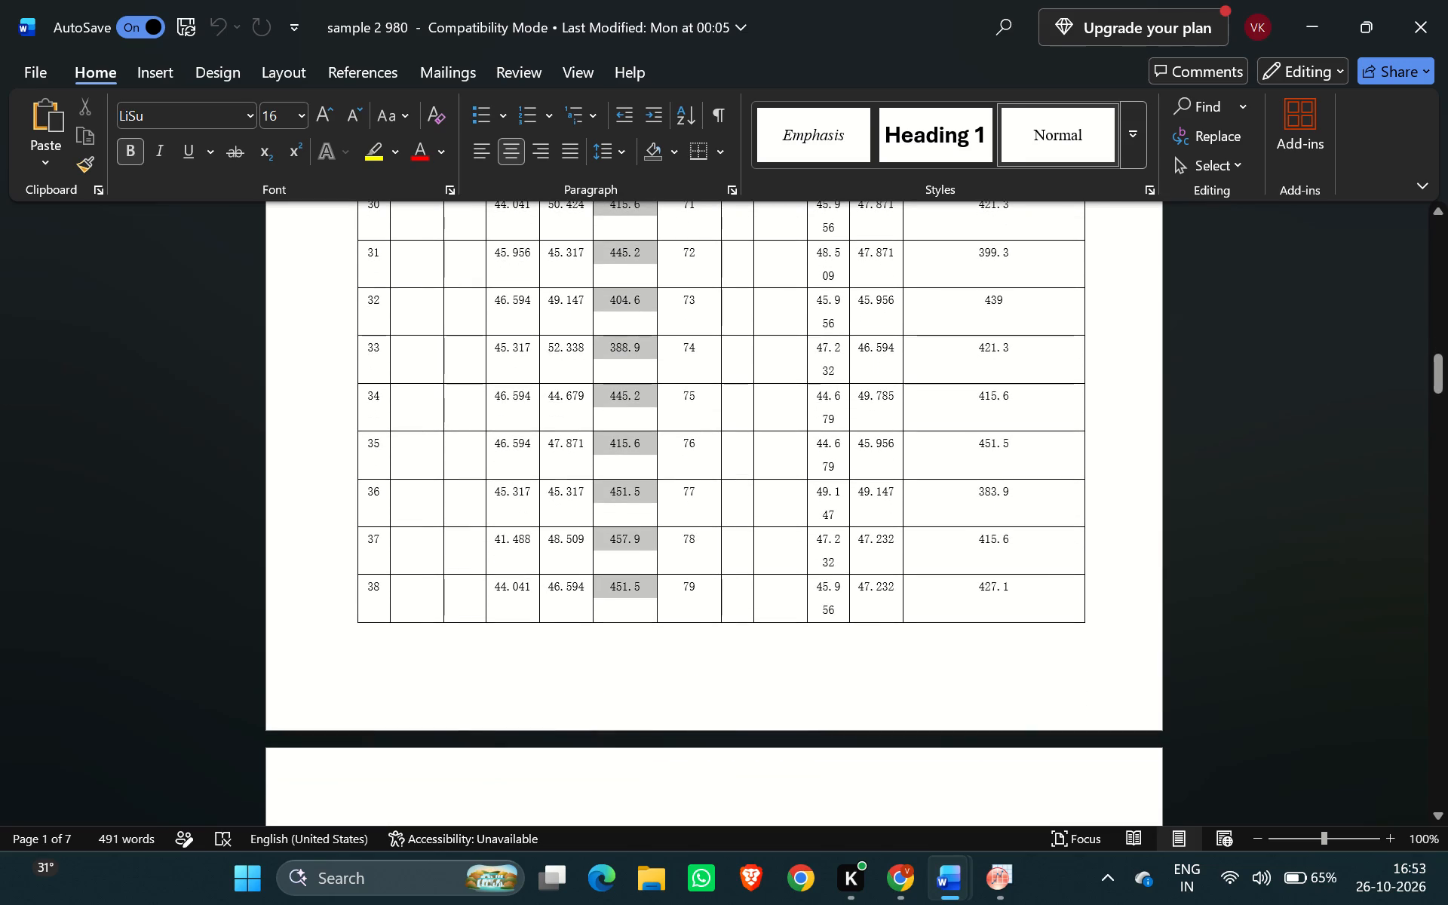
key("ctrl+c")
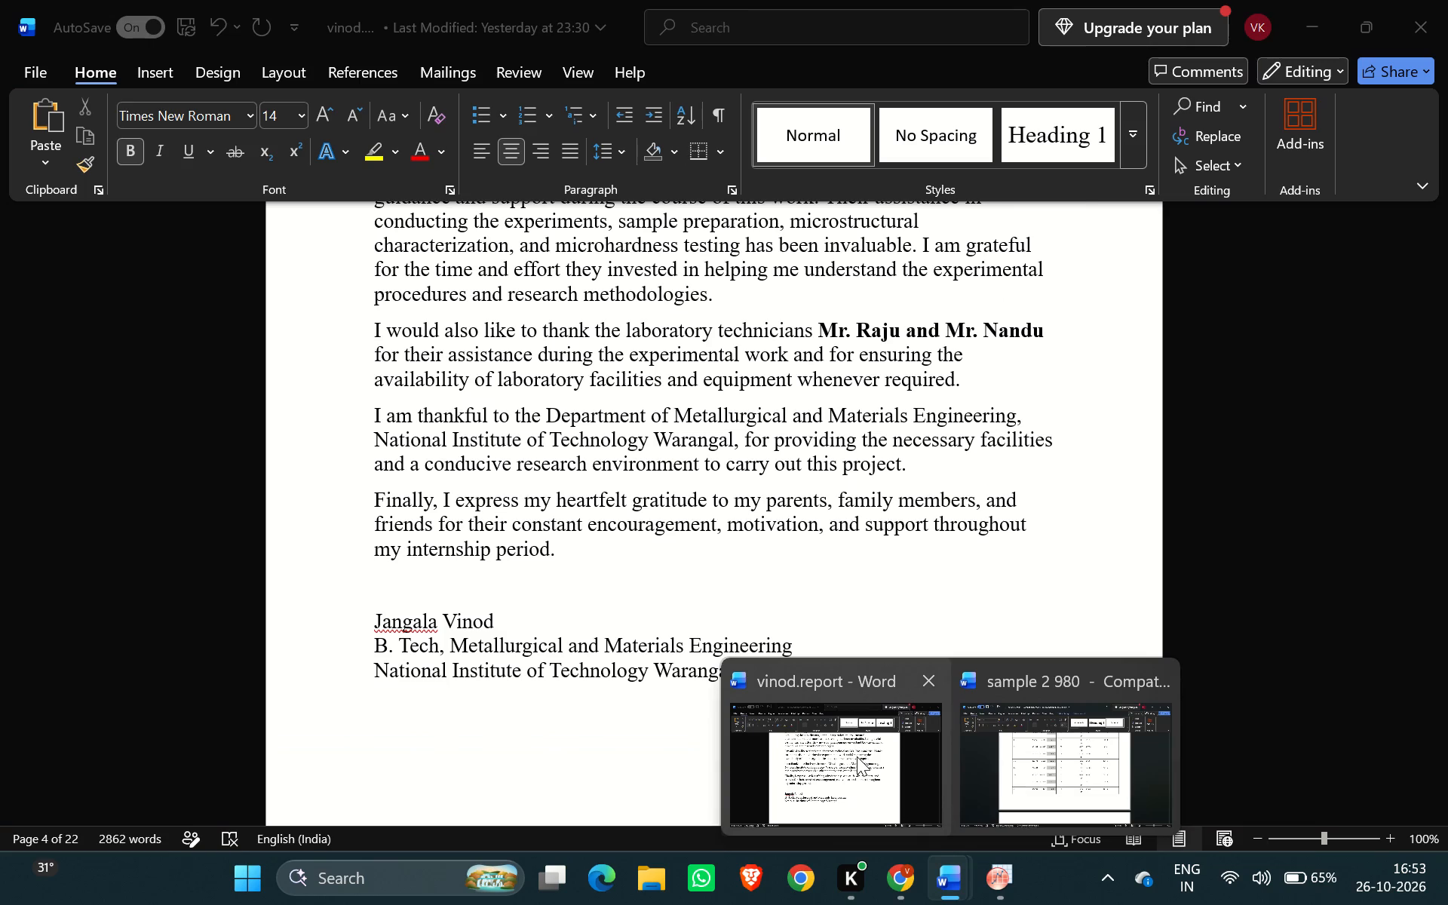
left_click(1011, 874)
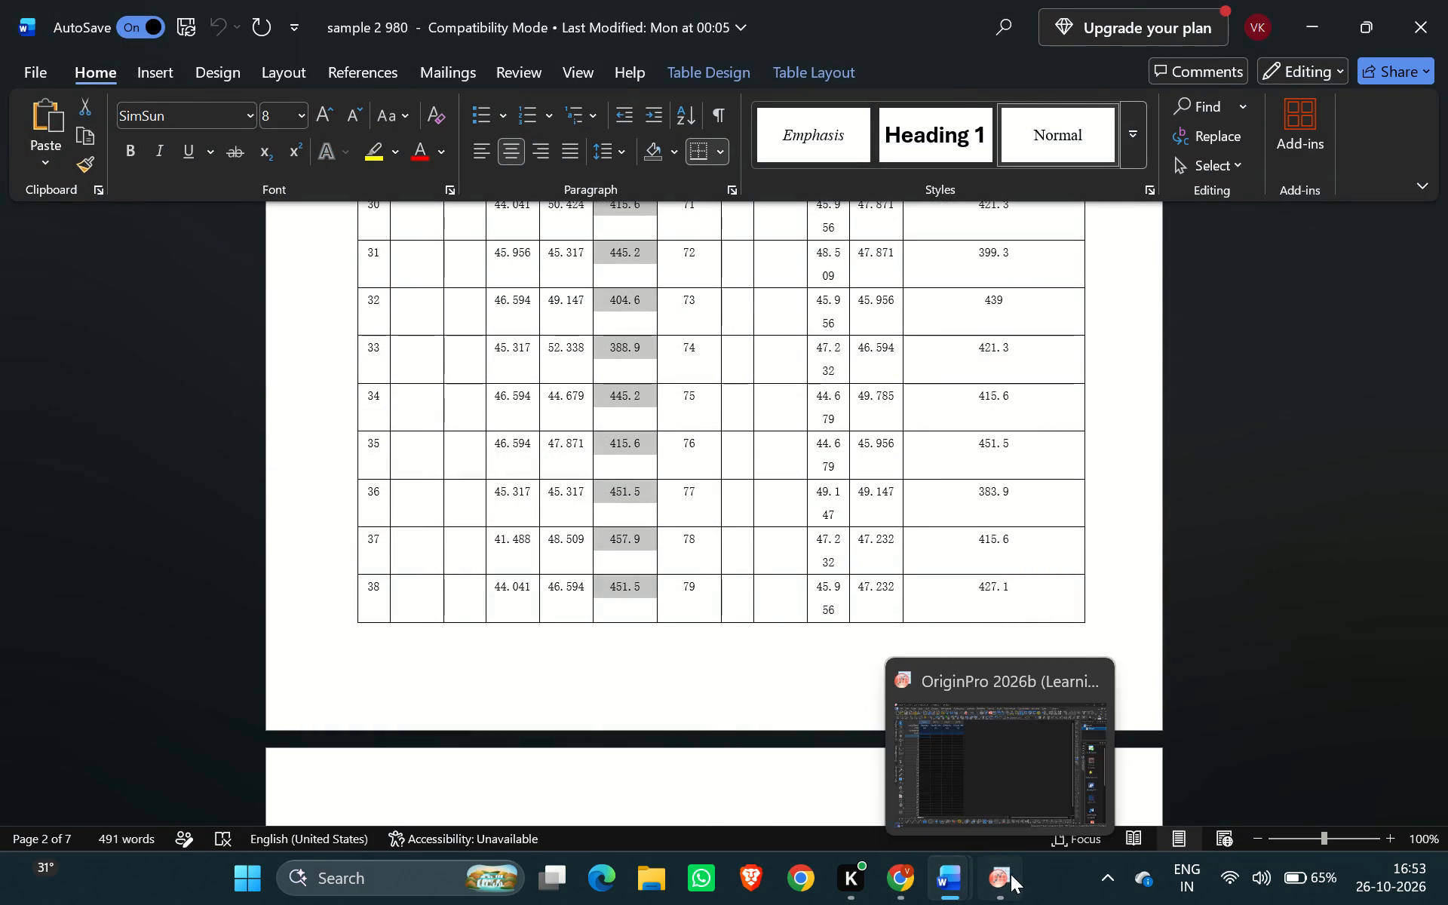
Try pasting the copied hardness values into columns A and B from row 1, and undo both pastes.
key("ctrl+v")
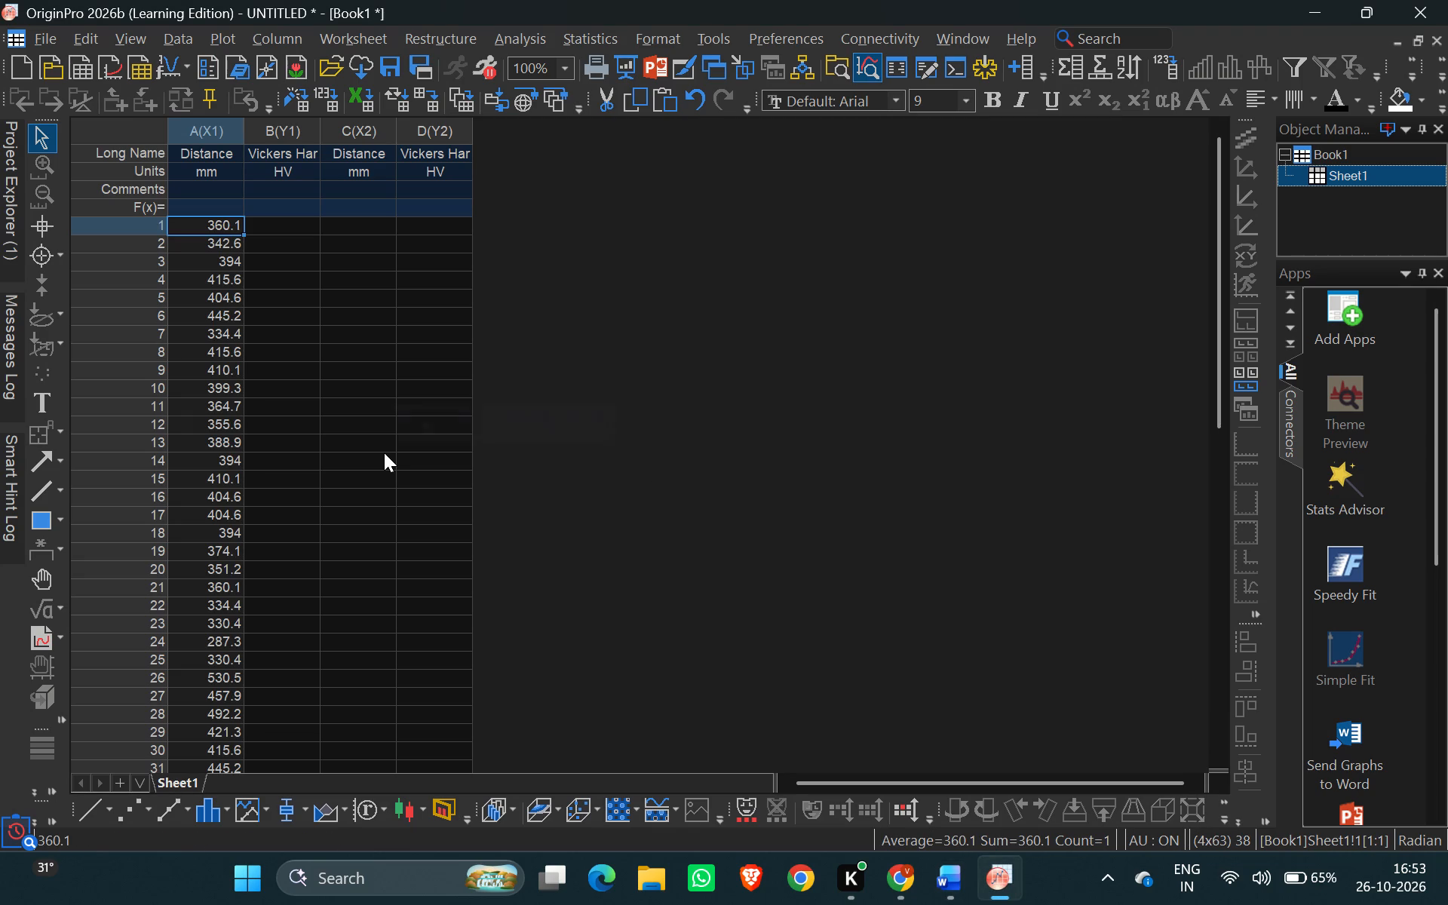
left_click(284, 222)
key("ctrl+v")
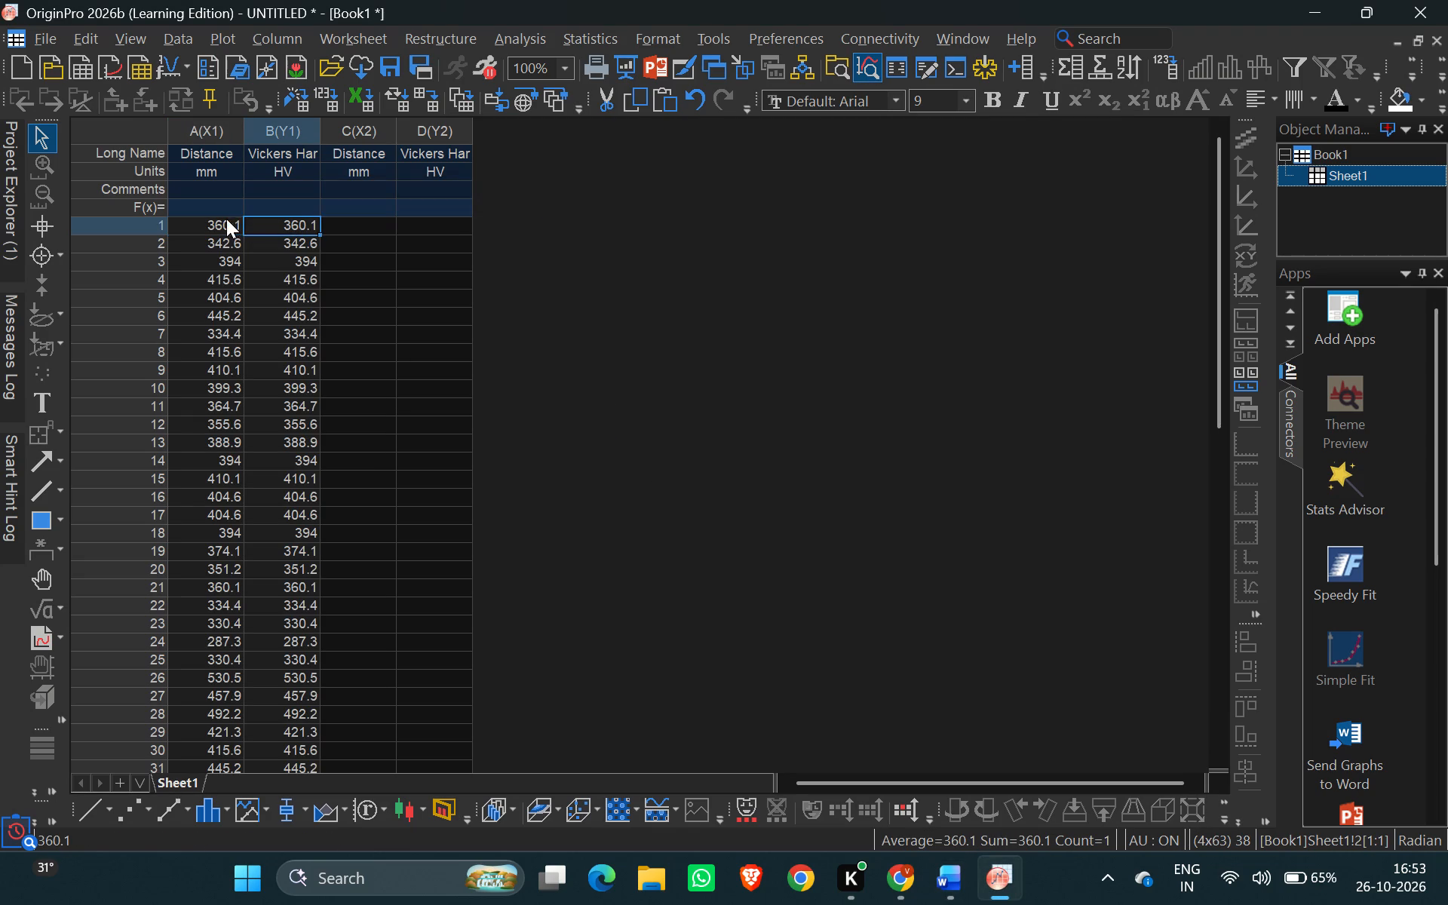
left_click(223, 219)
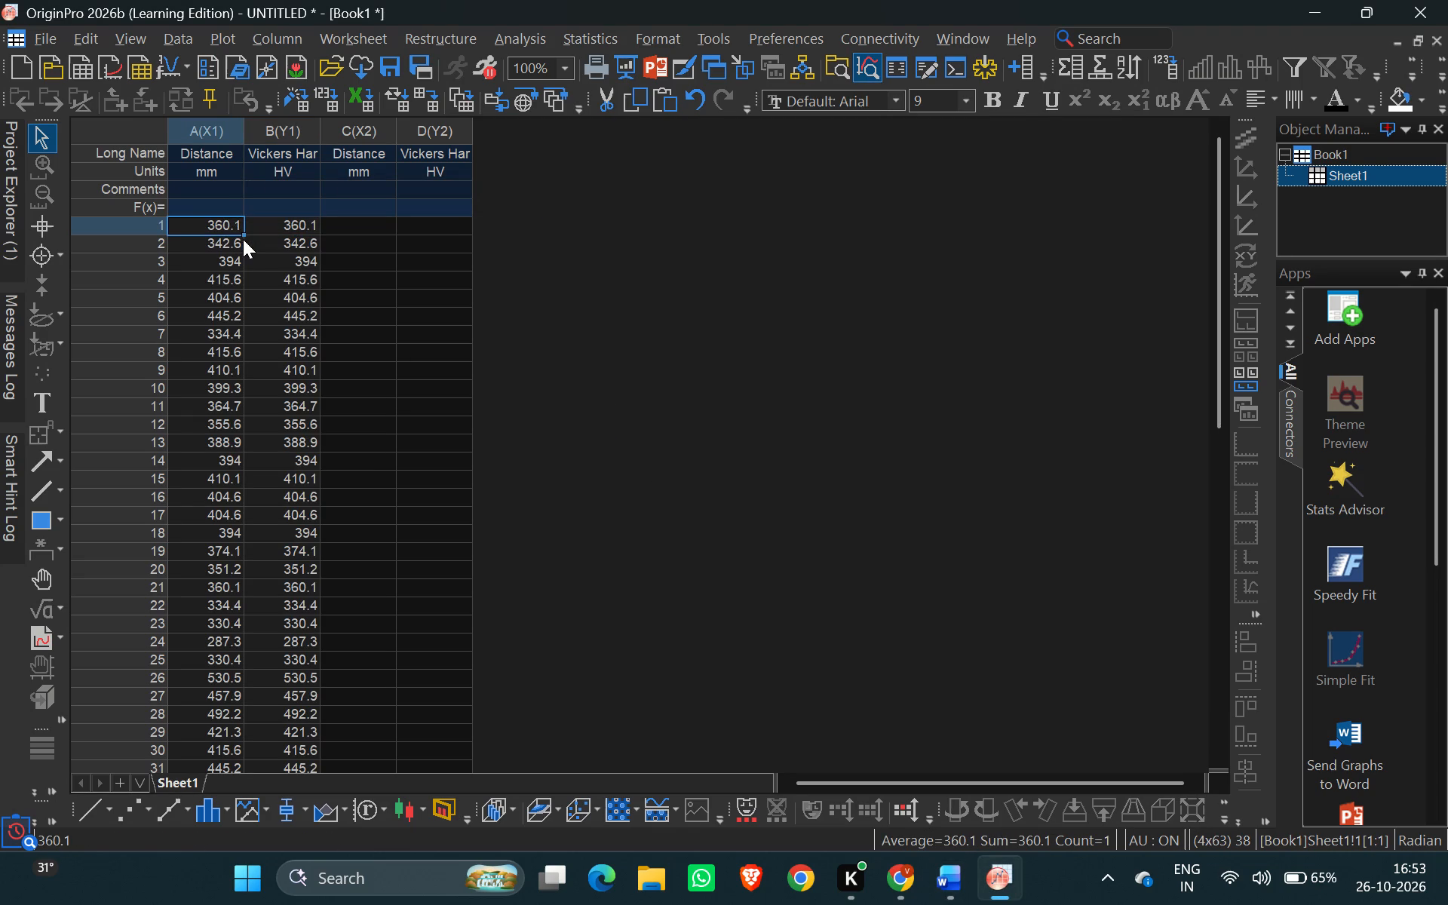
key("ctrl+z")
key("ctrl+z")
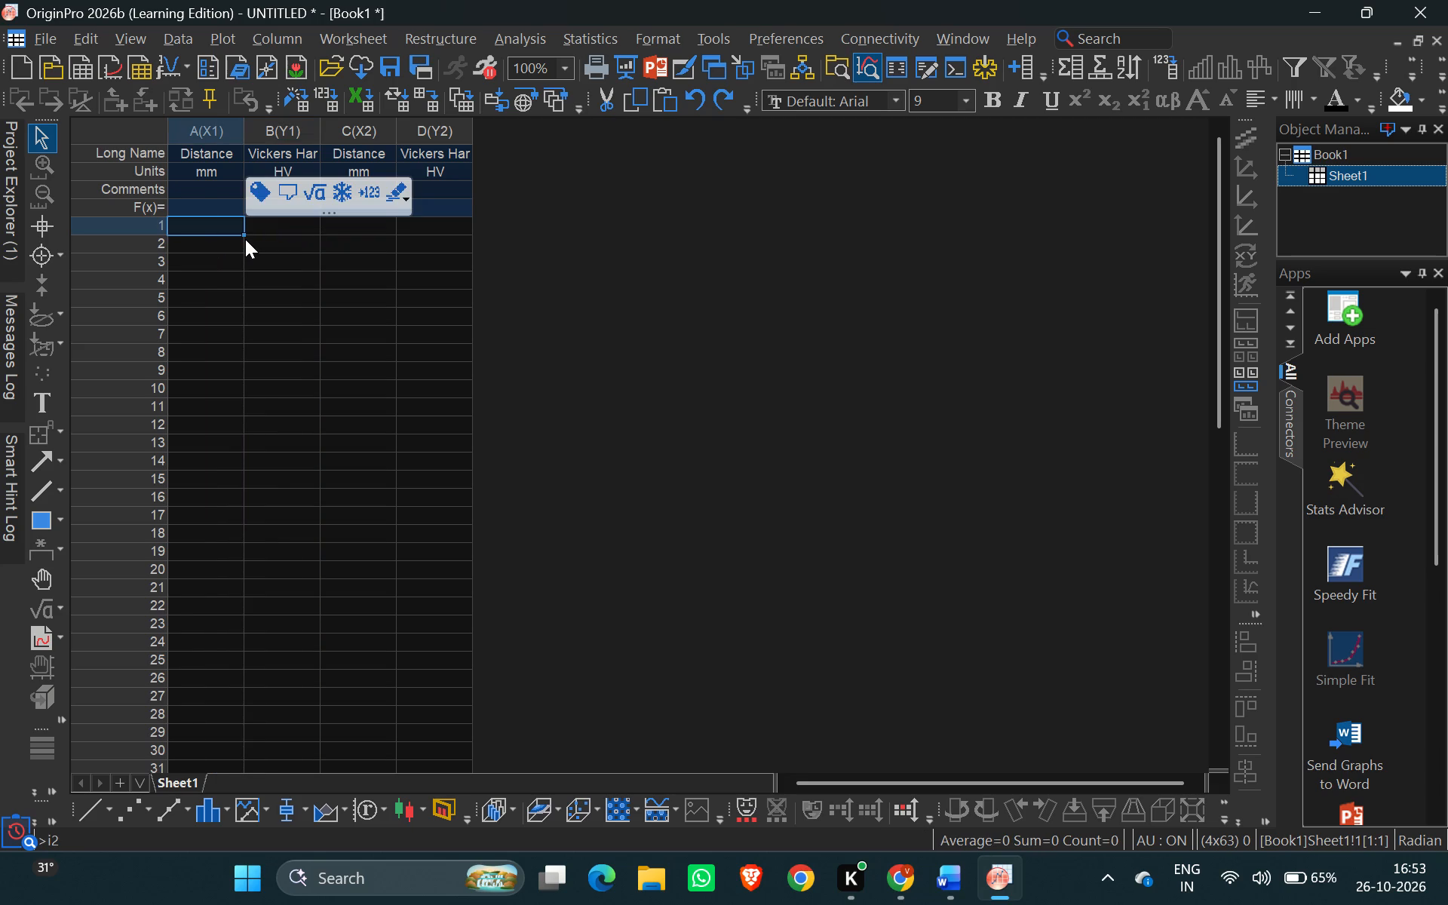
Paste the copied hardness values into Vickers Hardness column B, starting at row 1.
left_click(284, 223)
key("ctrl+v")
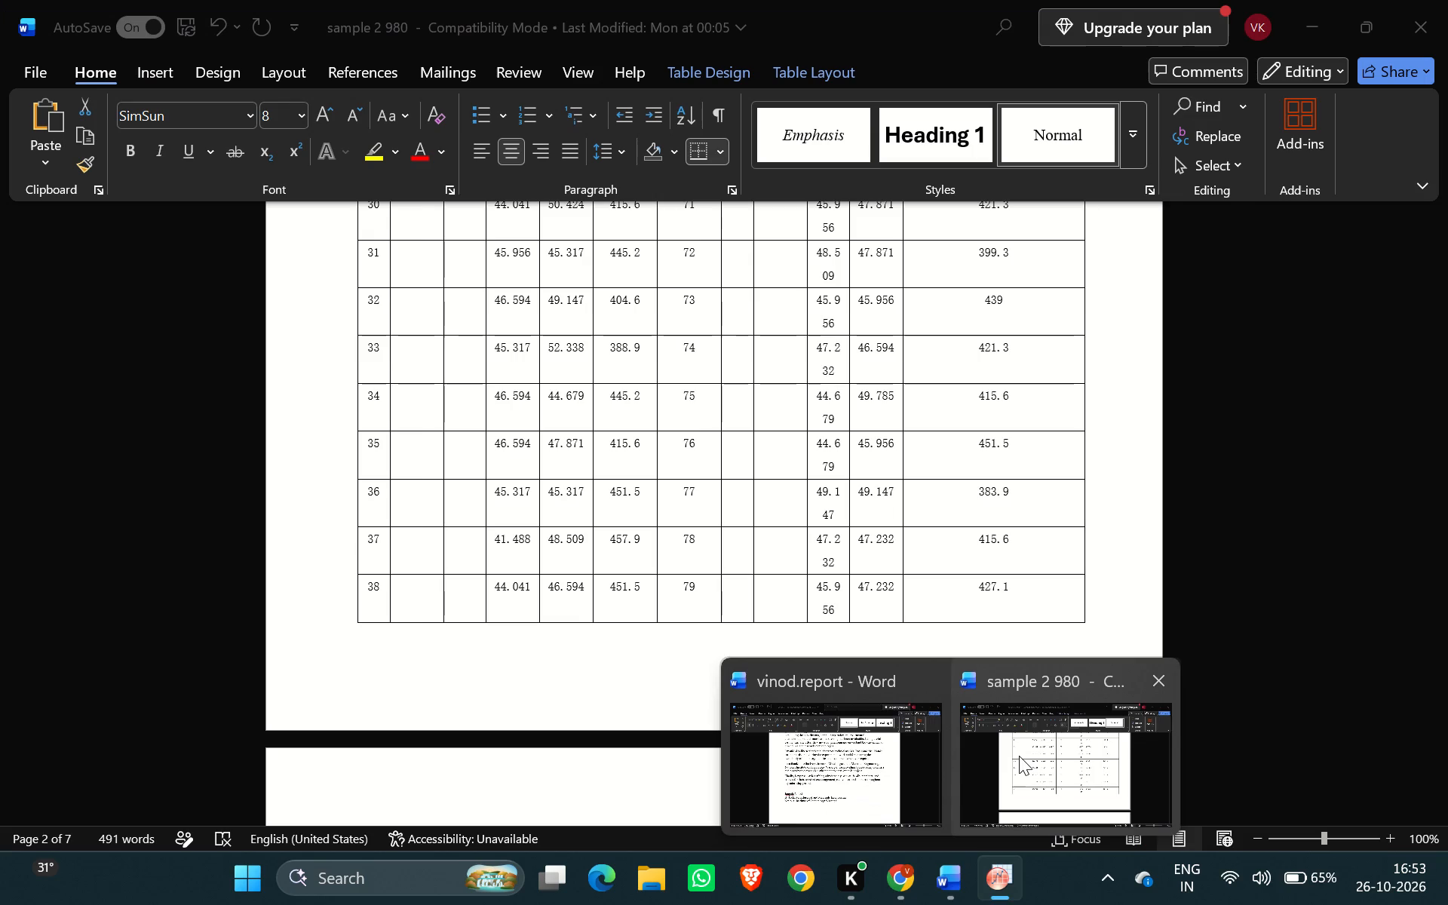
Switch to the sample 2 980 document in Word and copy the HV values numbered 42 to 79 from the Test Results table.
left_click(1019, 756)
scroll(1070, 591, "up", 7)
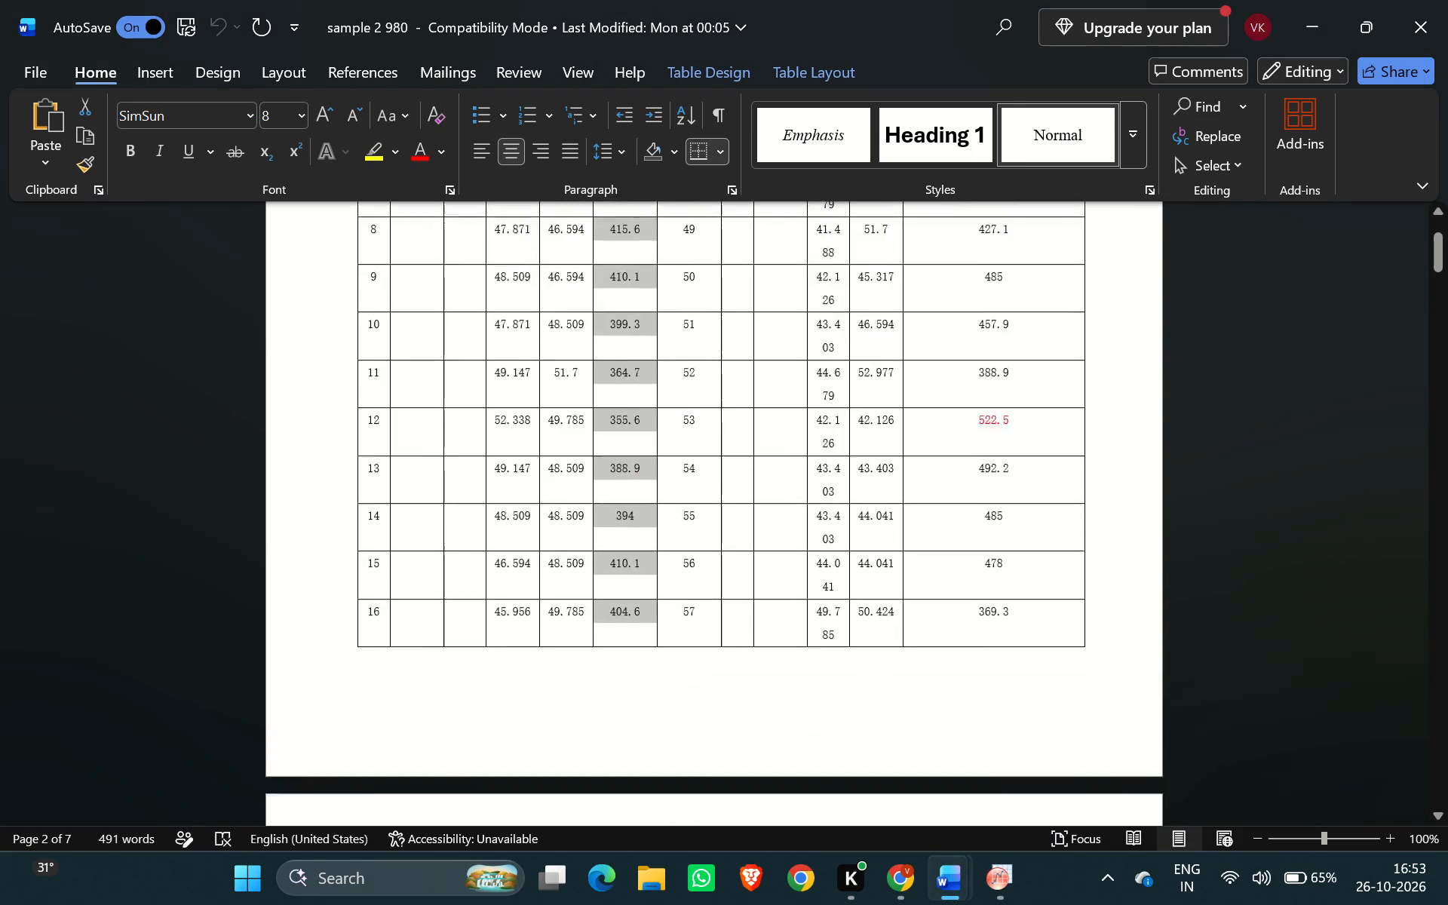
scroll(1070, 591, "up", 2)
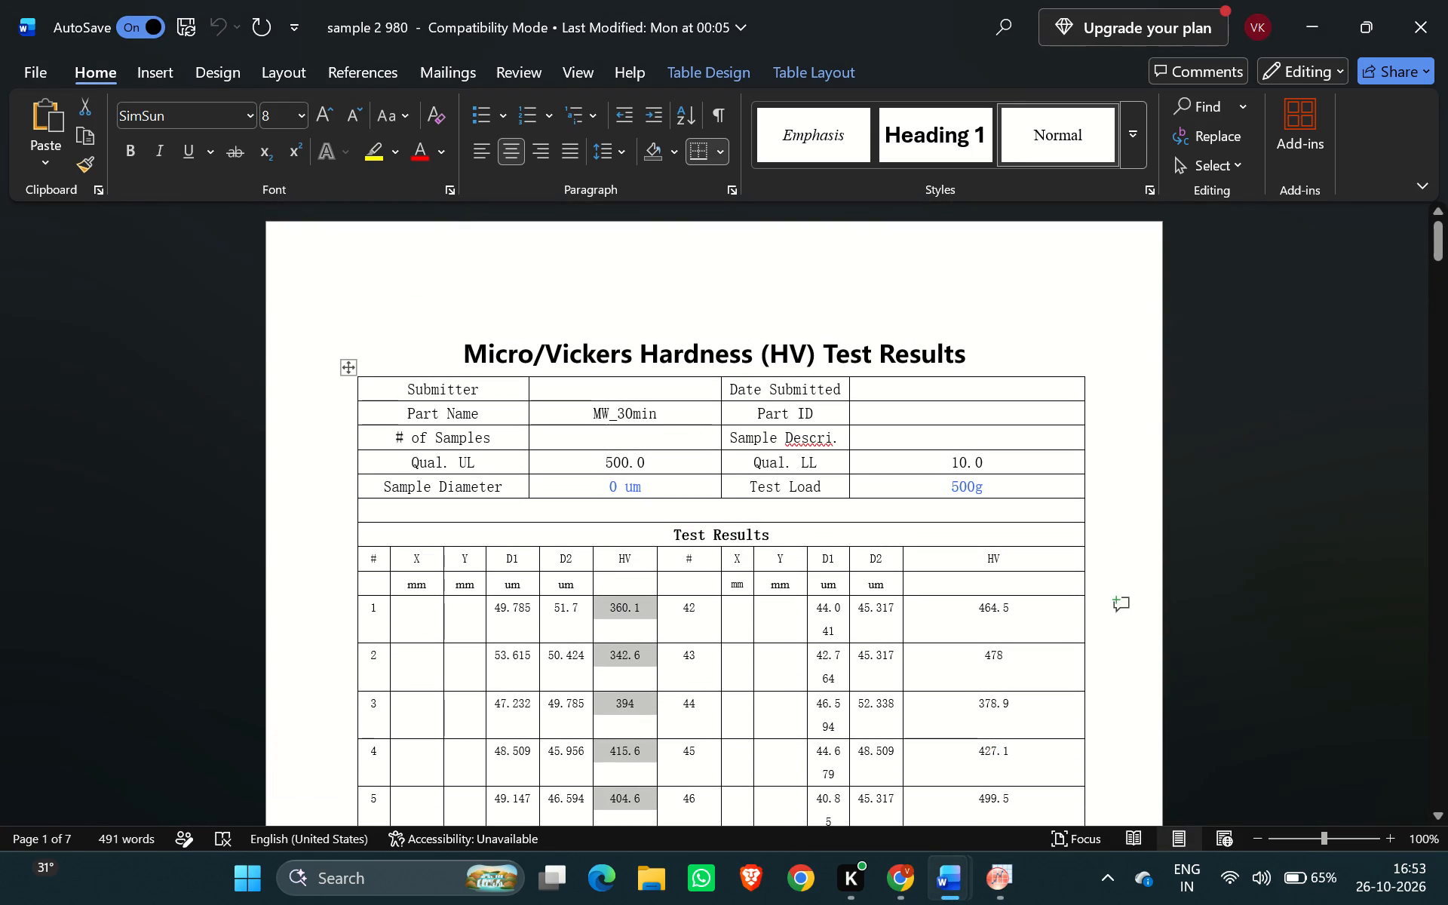
left_click_drag(964, 612, 1016, 835)
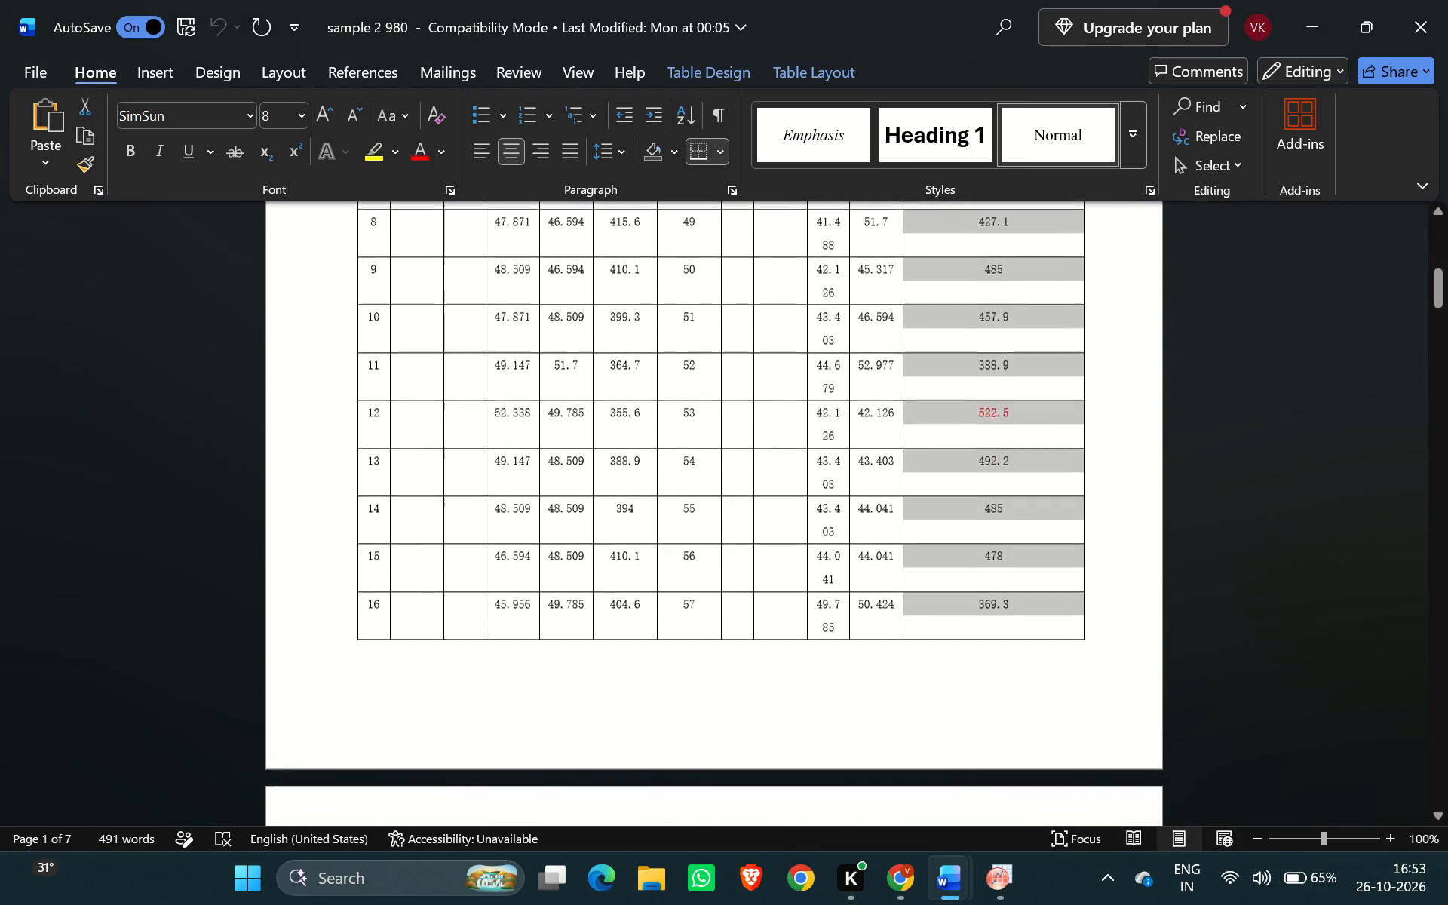
left_click_drag(1016, 835, 1013, 836)
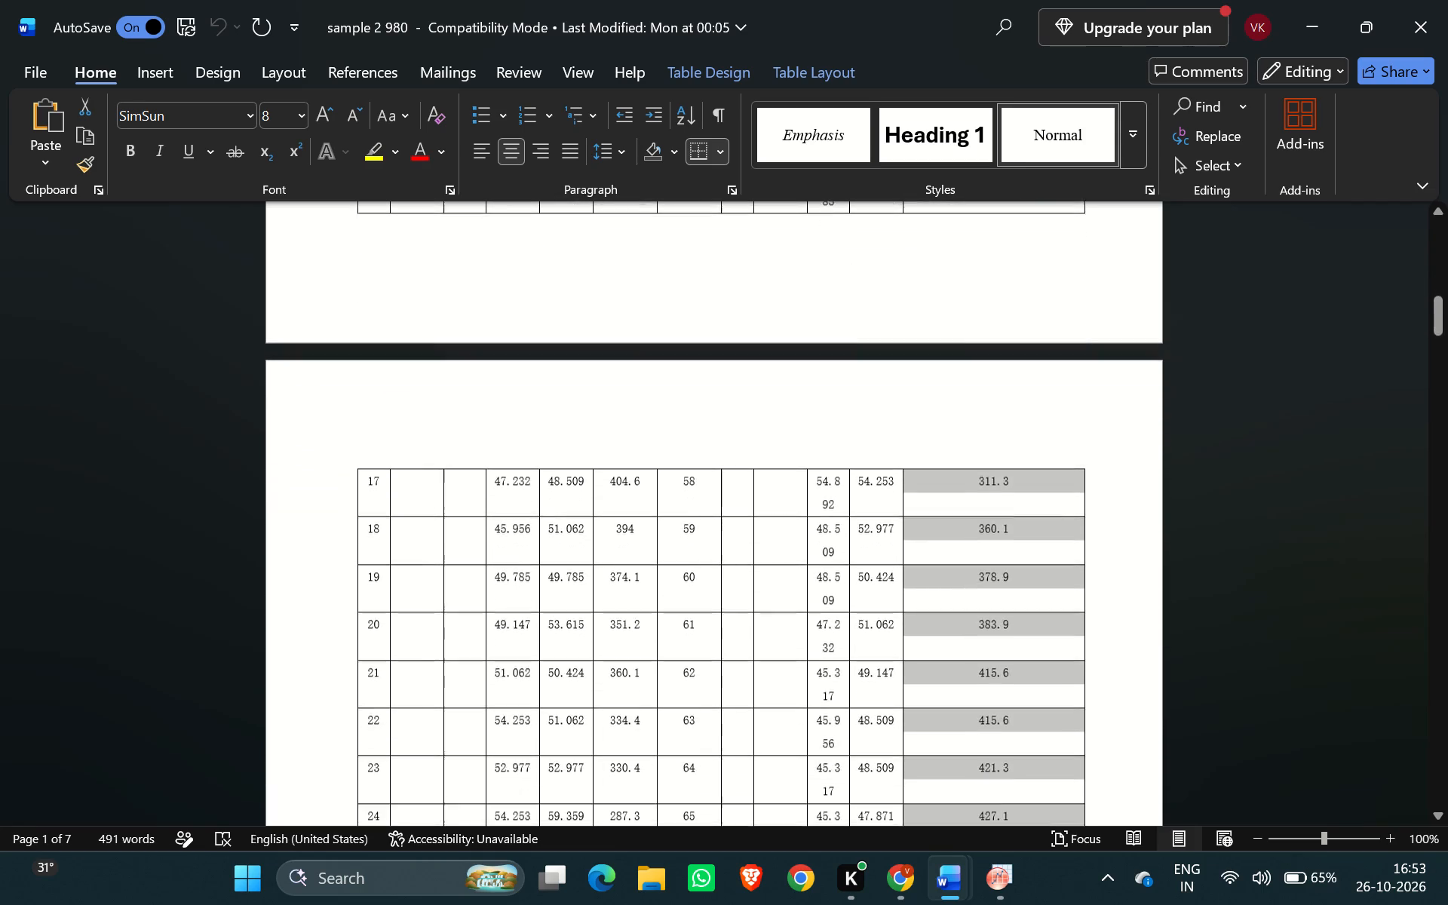
left_click_drag(1013, 836, 1013, 834)
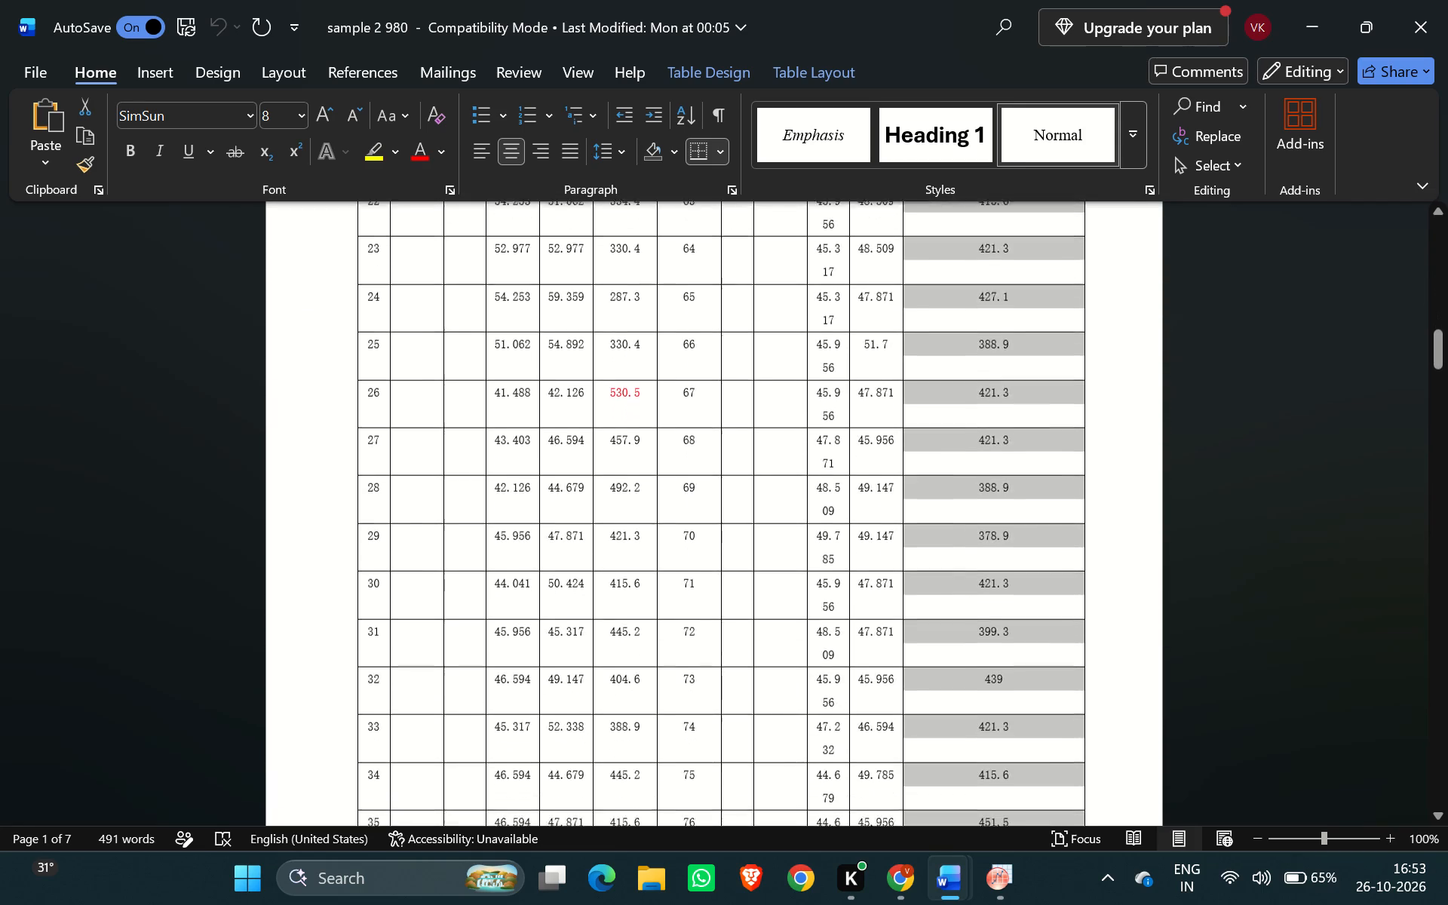
left_click_drag(1013, 834, 1037, 630)
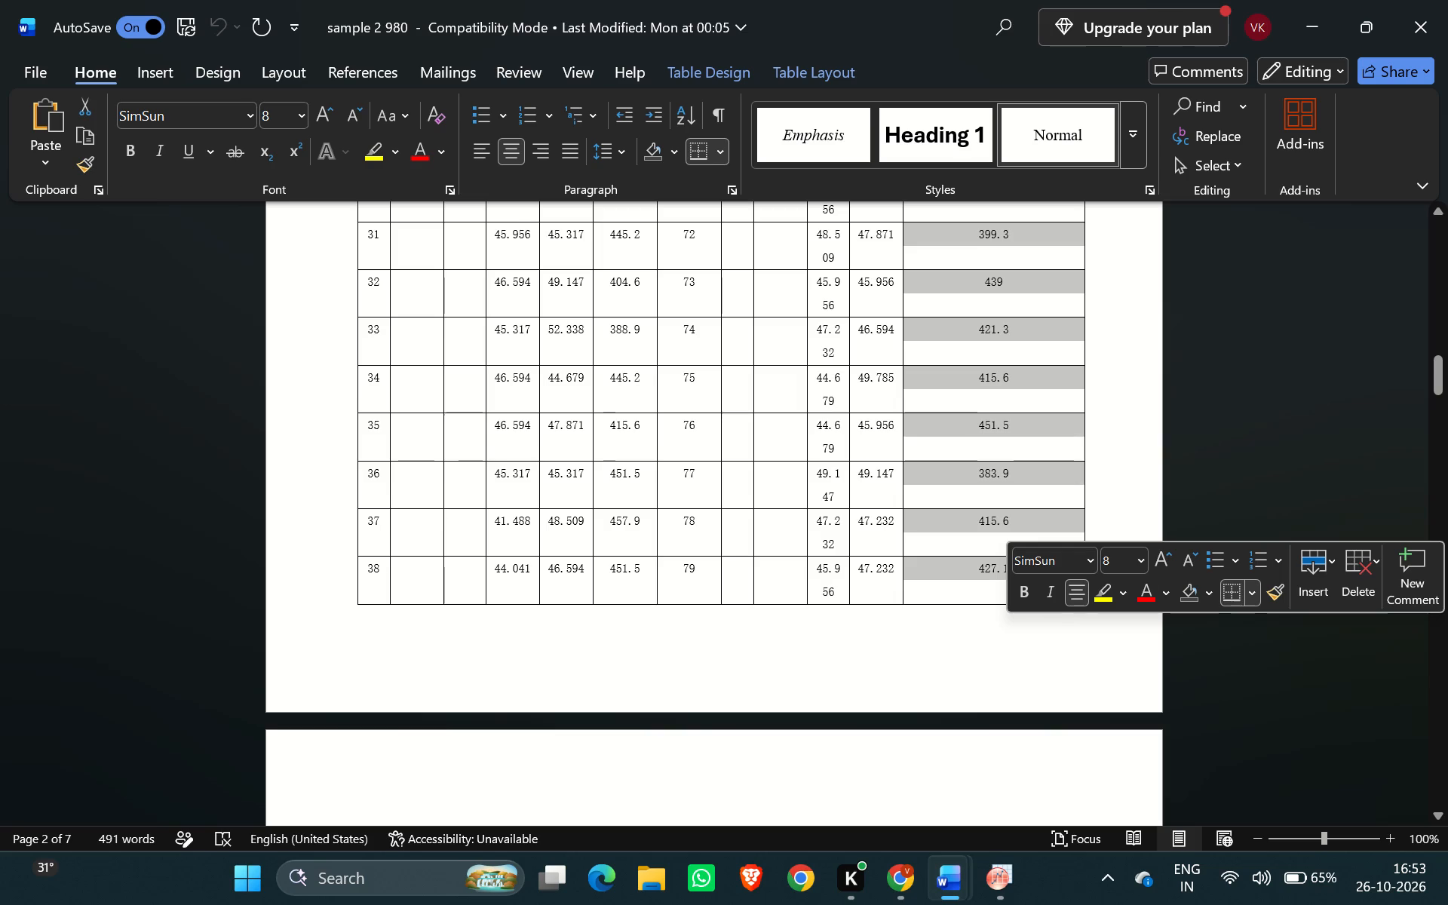
key("ctrl+c")
Examine the Test Results table from its first rows to its last numbered rows above the indent images.
scroll(1037, 630, "down", 2)
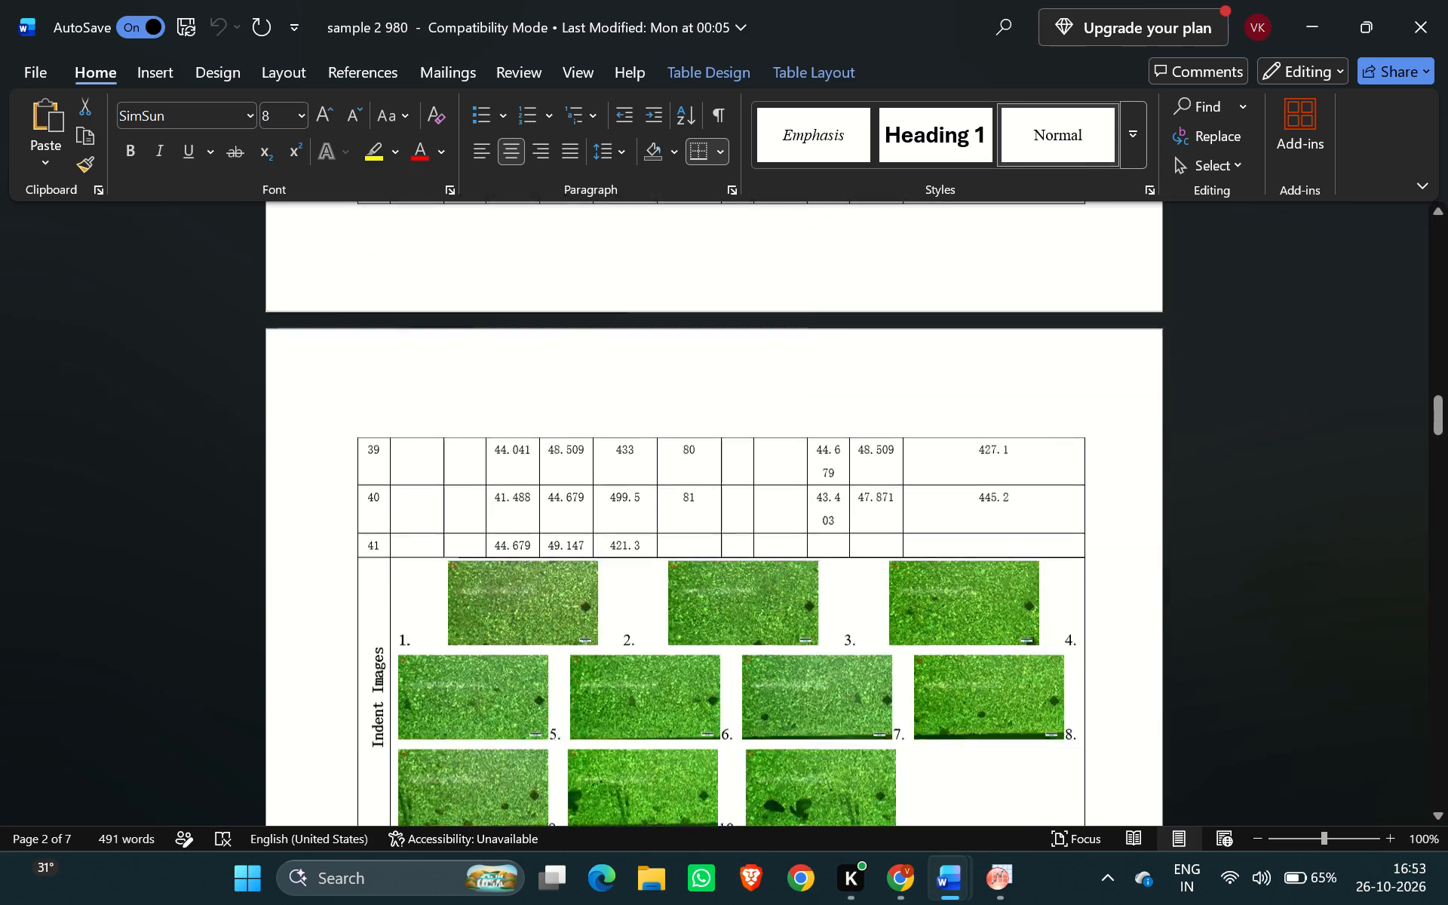
scroll(1037, 630, "down", 1)
scroll(1037, 630, "up", 2)
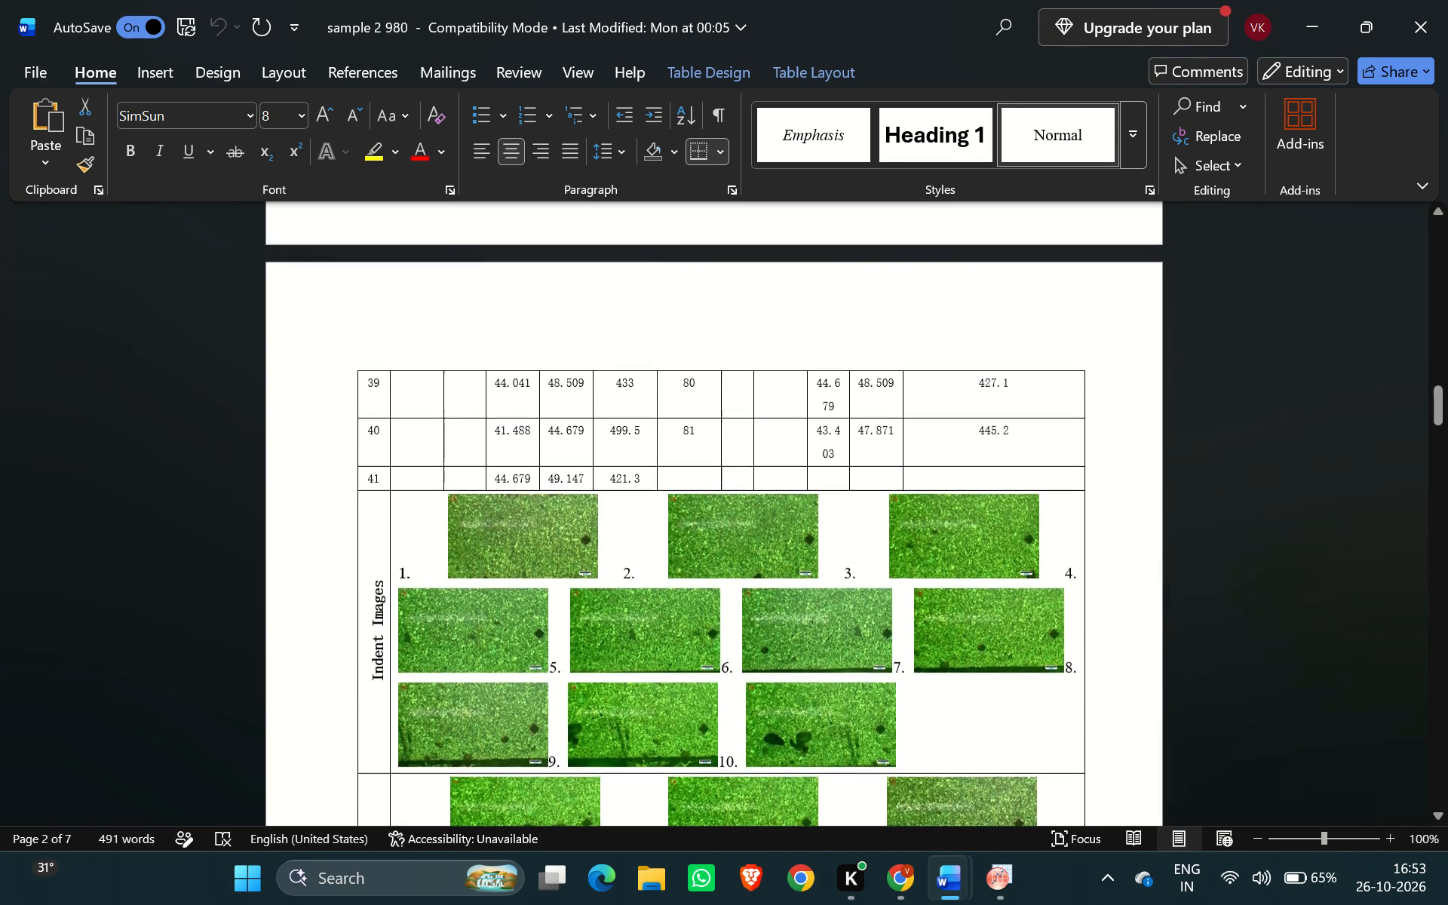
scroll(1037, 630, "up", 3)
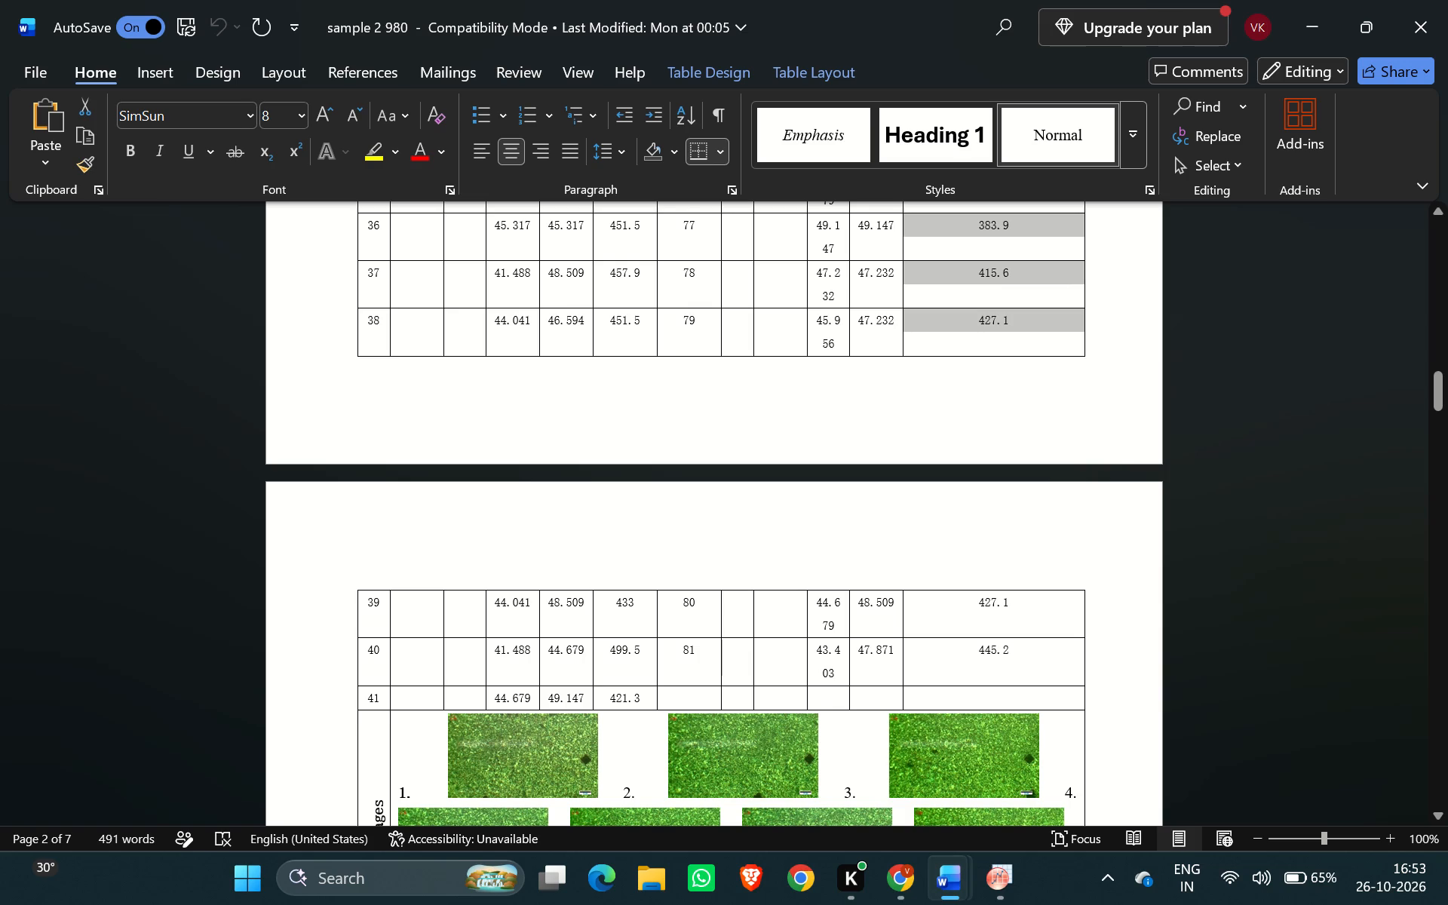
scroll(984, 504, "up", 1)
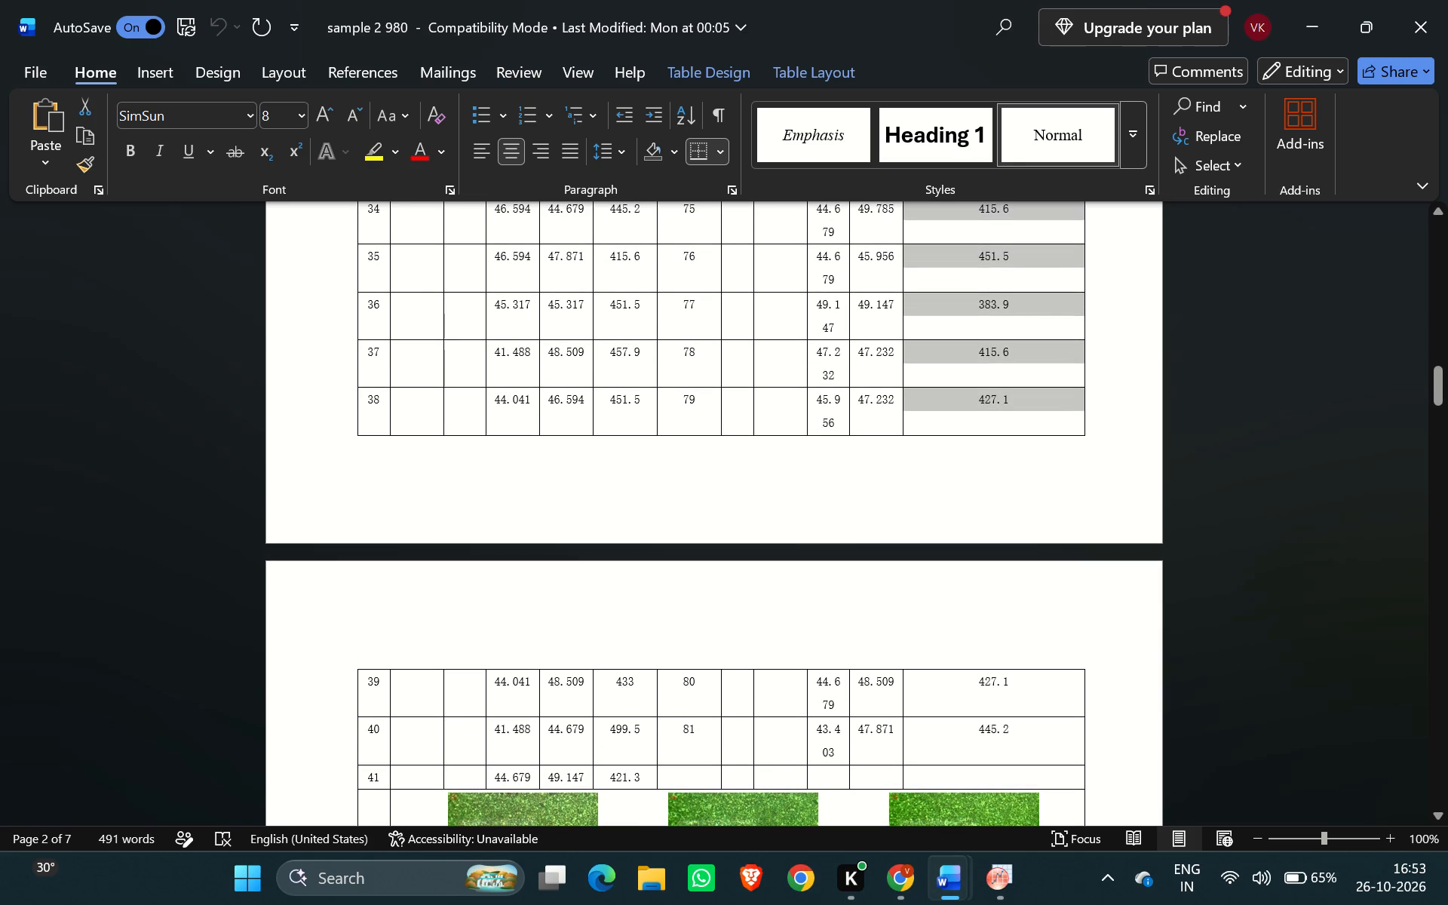
left_click(984, 504)
scroll(558, 508, "up", 10)
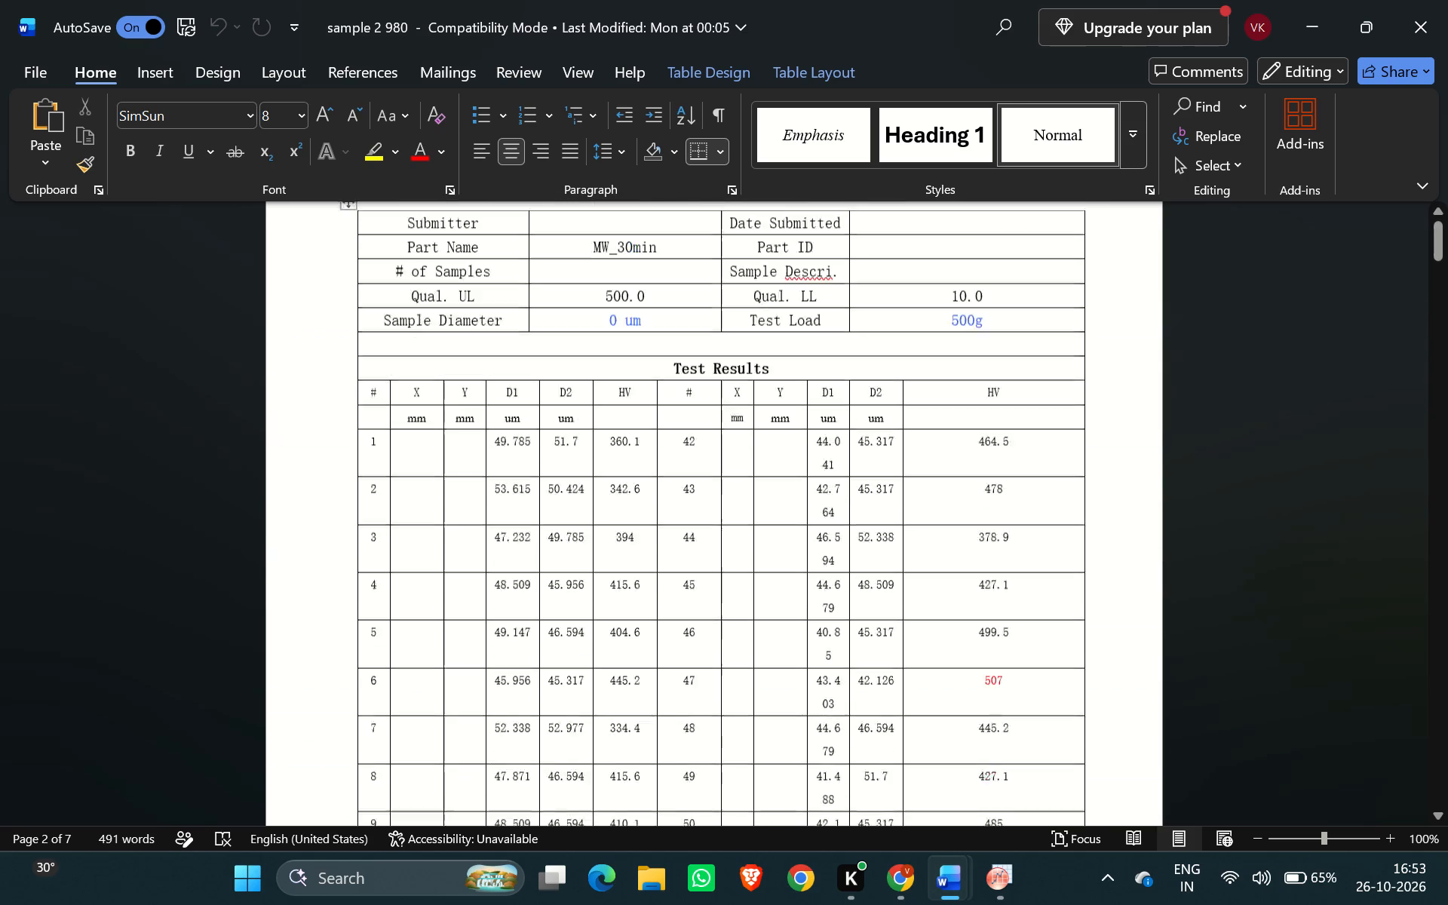
scroll(558, 508, "up", 2)
scroll(558, 508, "down", 2)
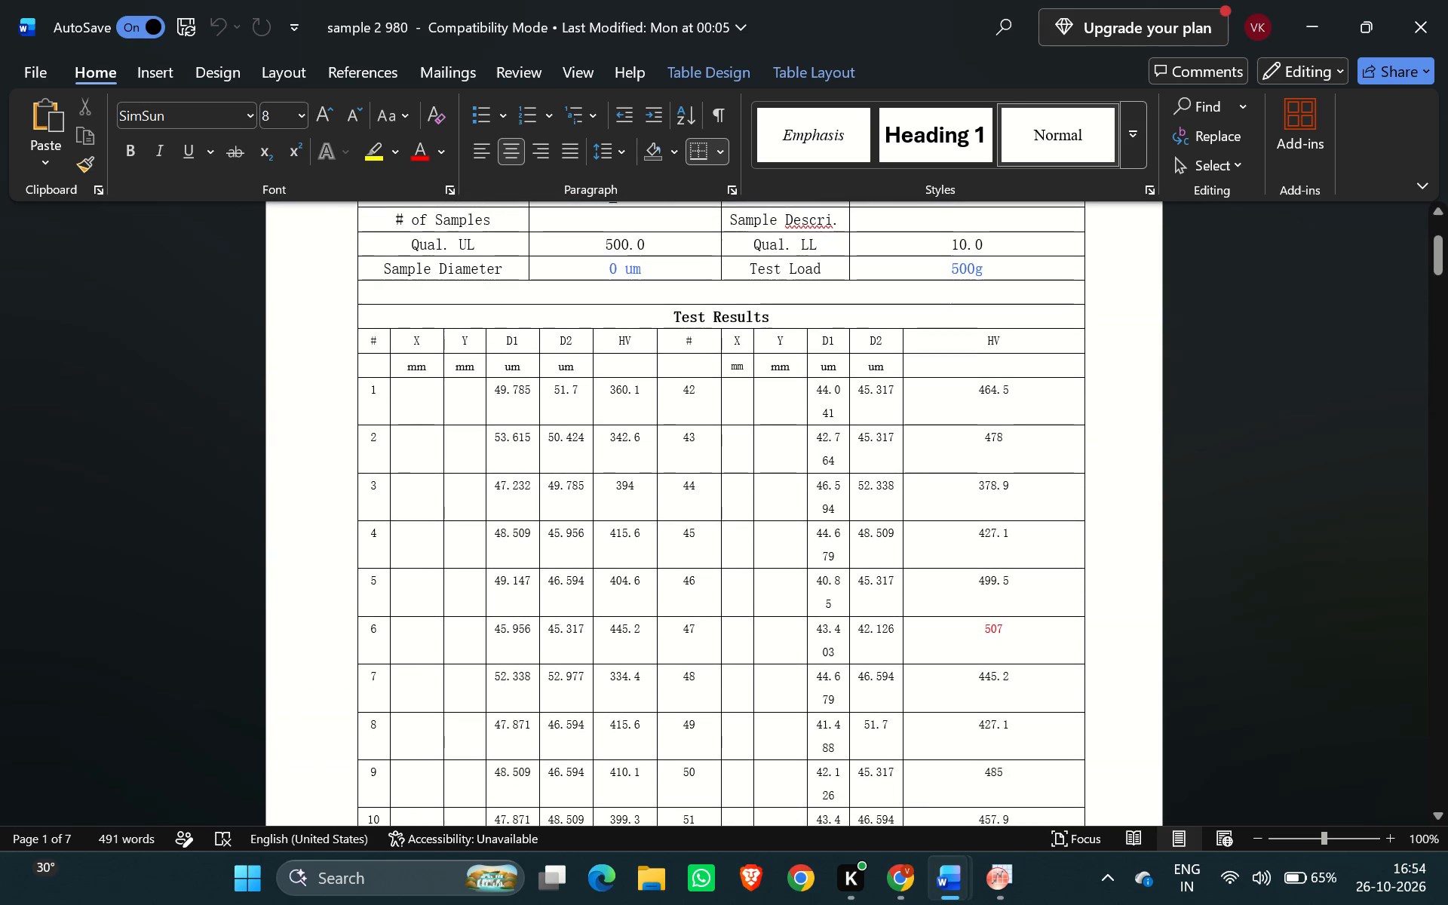
scroll(521, 517, "down", 8)
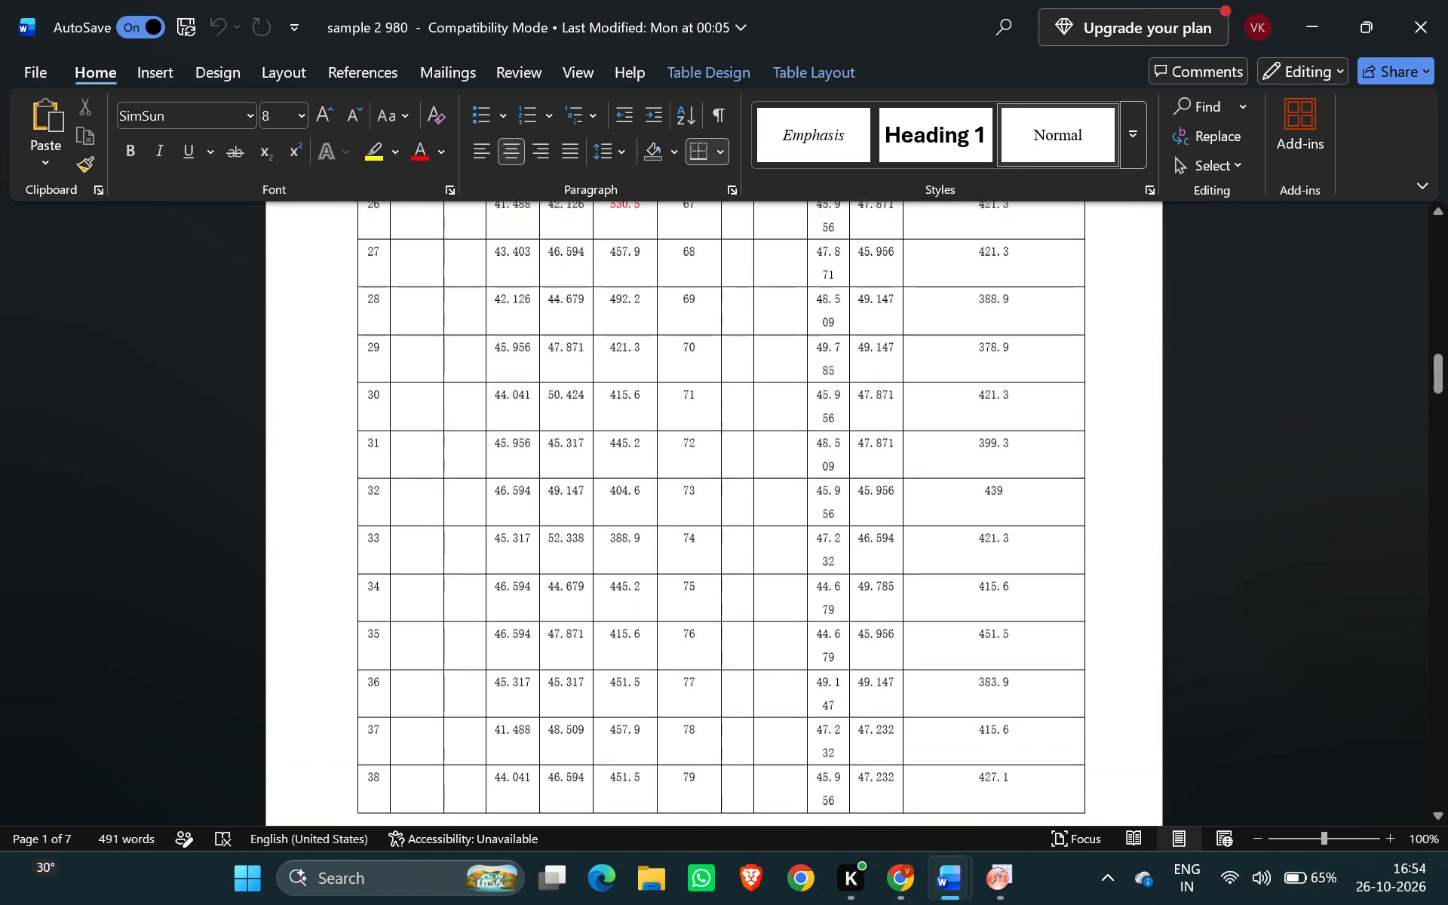
scroll(521, 517, "down", 3)
scroll(521, 517, "up", 2)
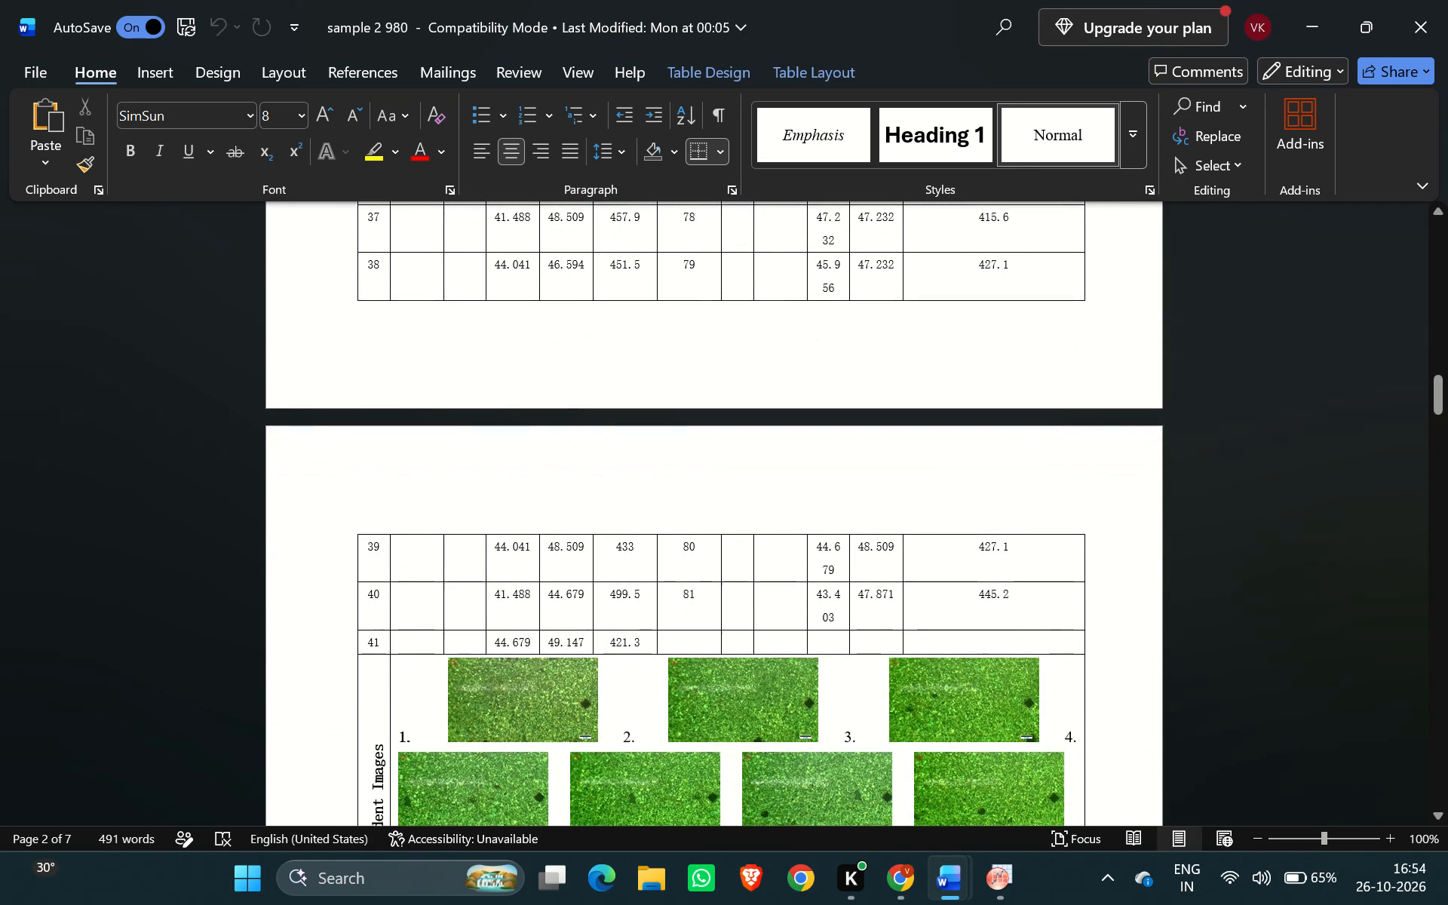
Copy the HV values numbered 39 to 41 from the Word table and paste them into Origin's column B, starting at row 39.
left_click_drag(609, 545, 654, 661)
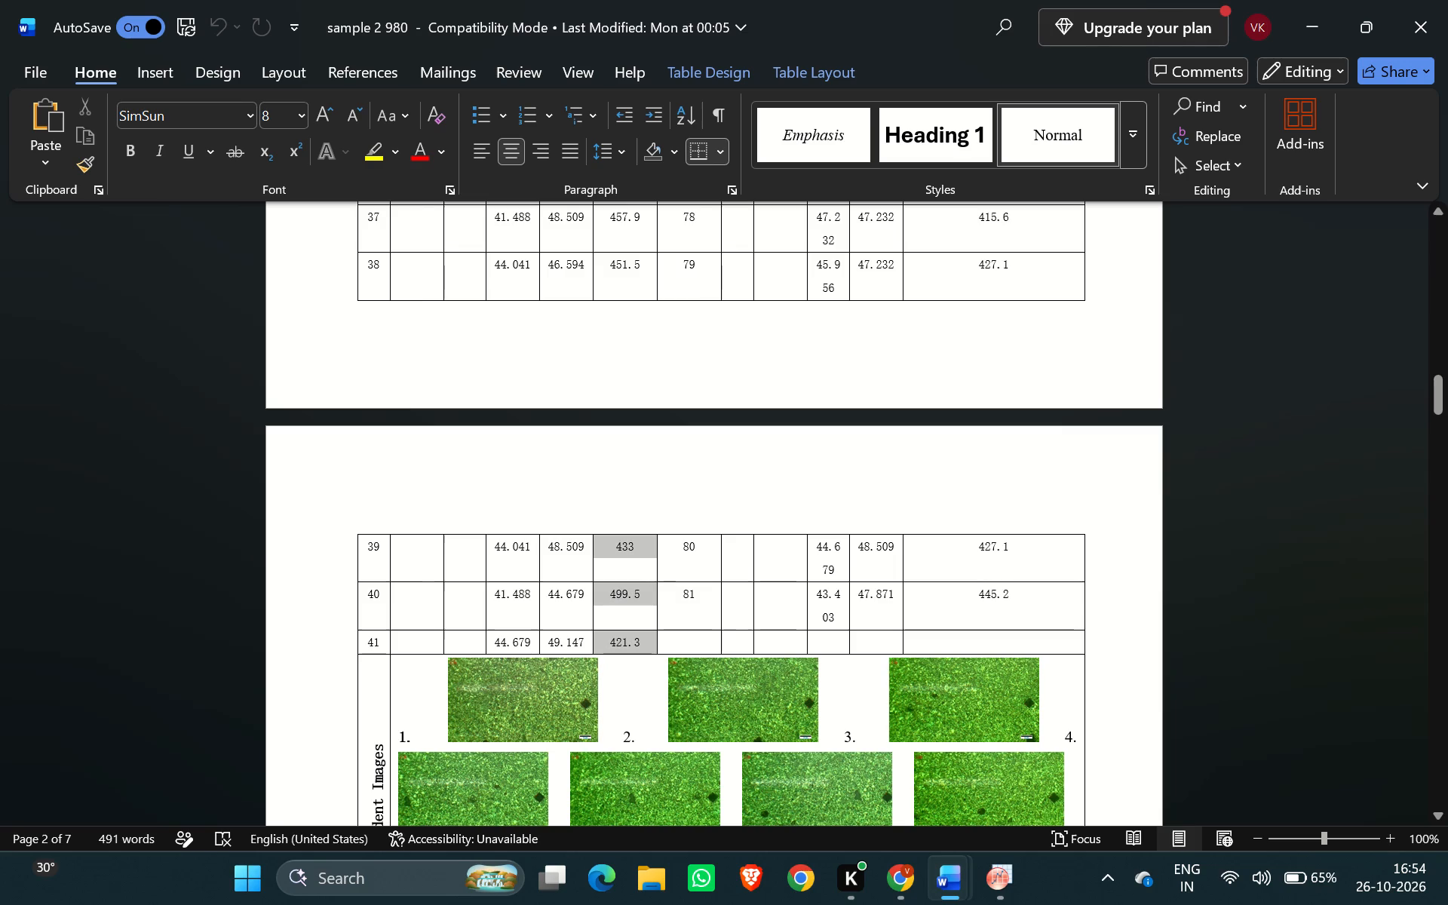
left_click_drag(654, 661, 654, 643)
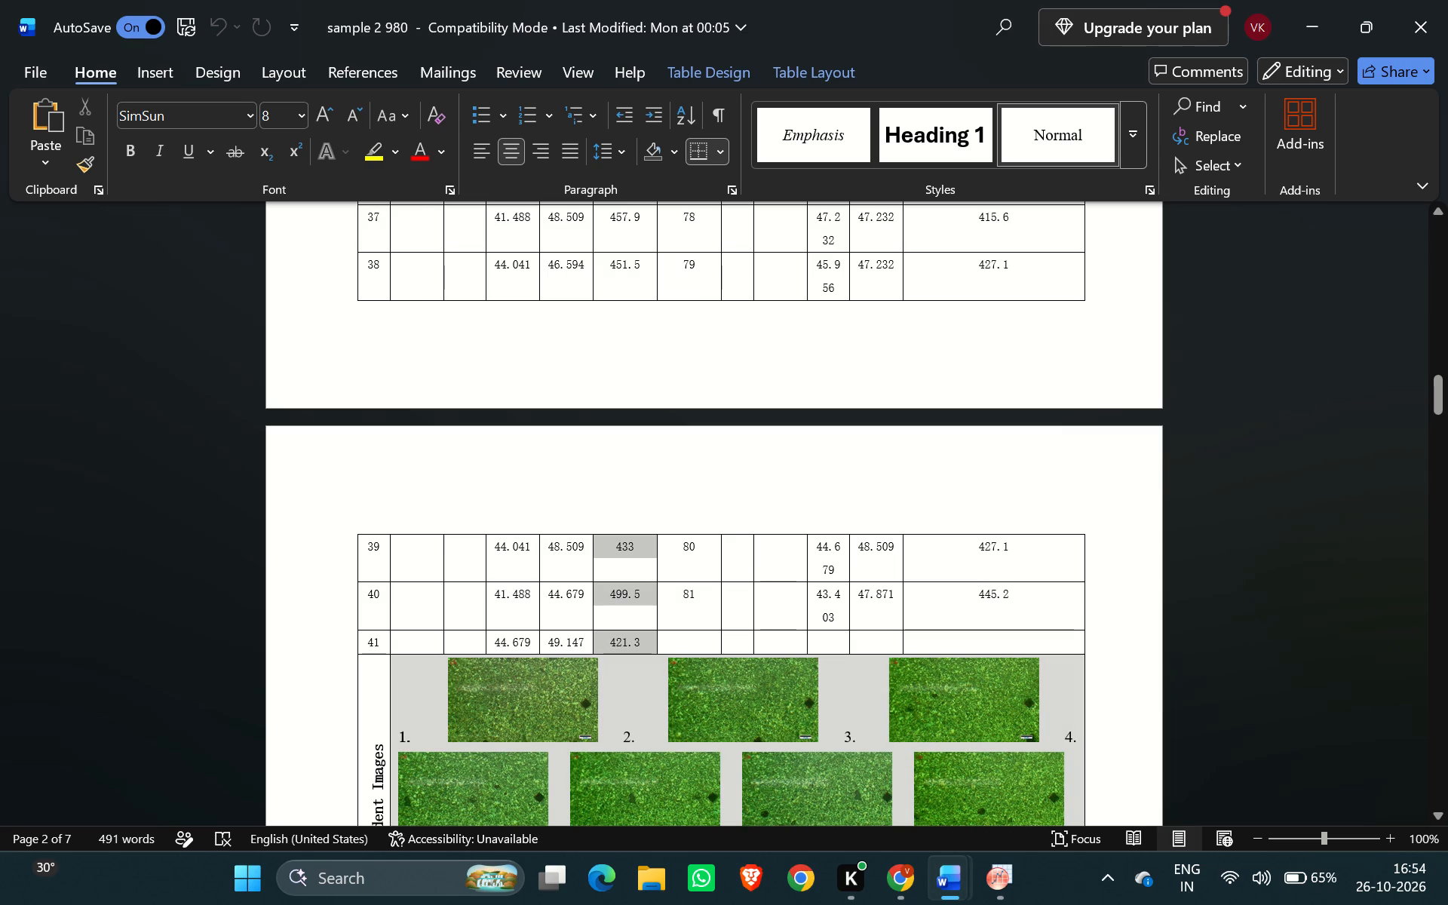
left_click_drag(654, 643, 655, 644)
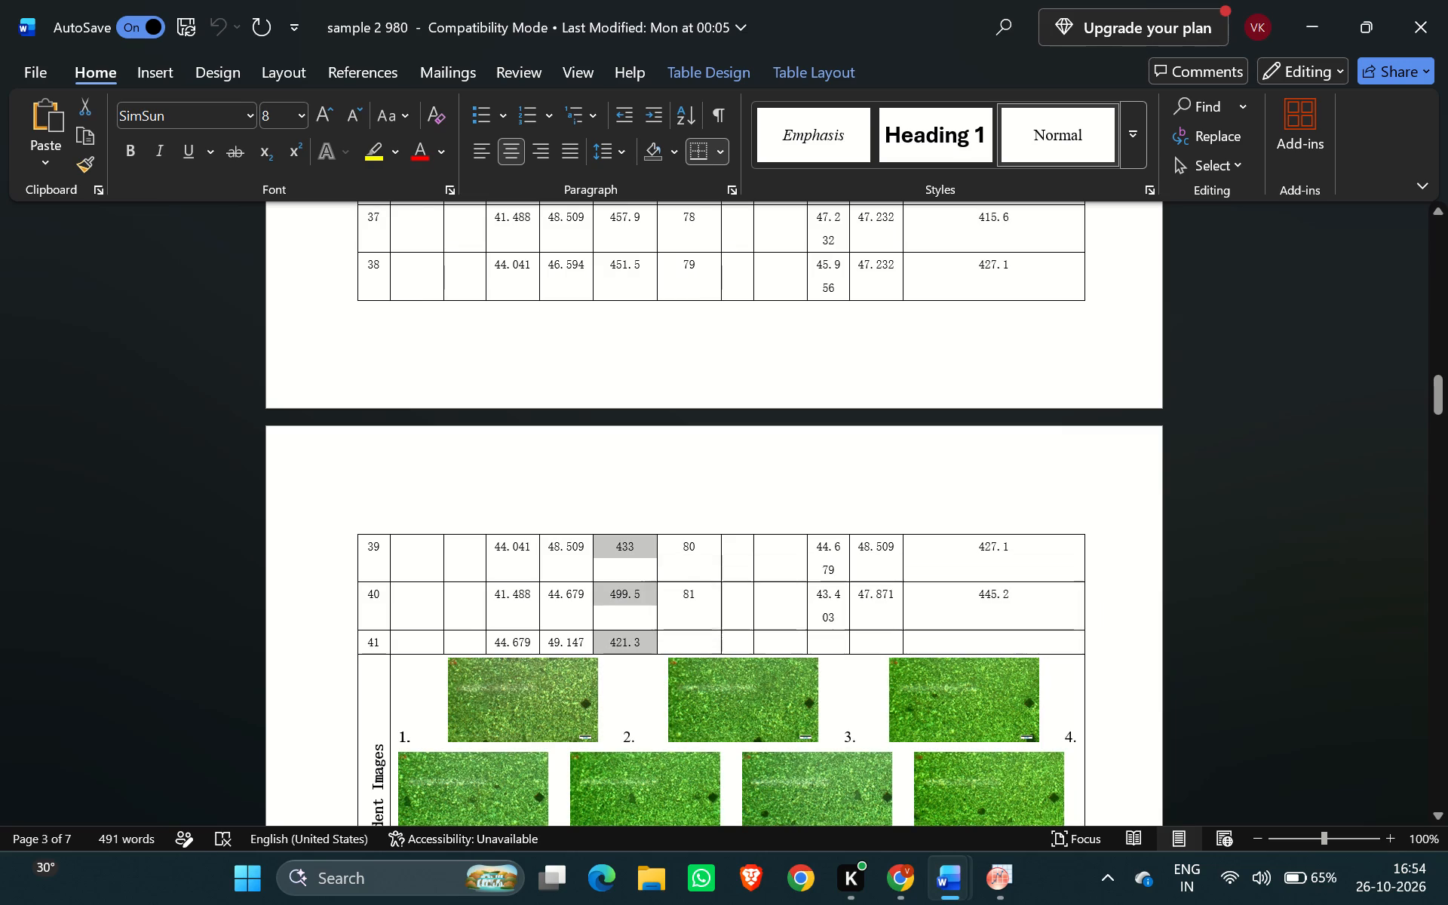
key("ctrl+c")
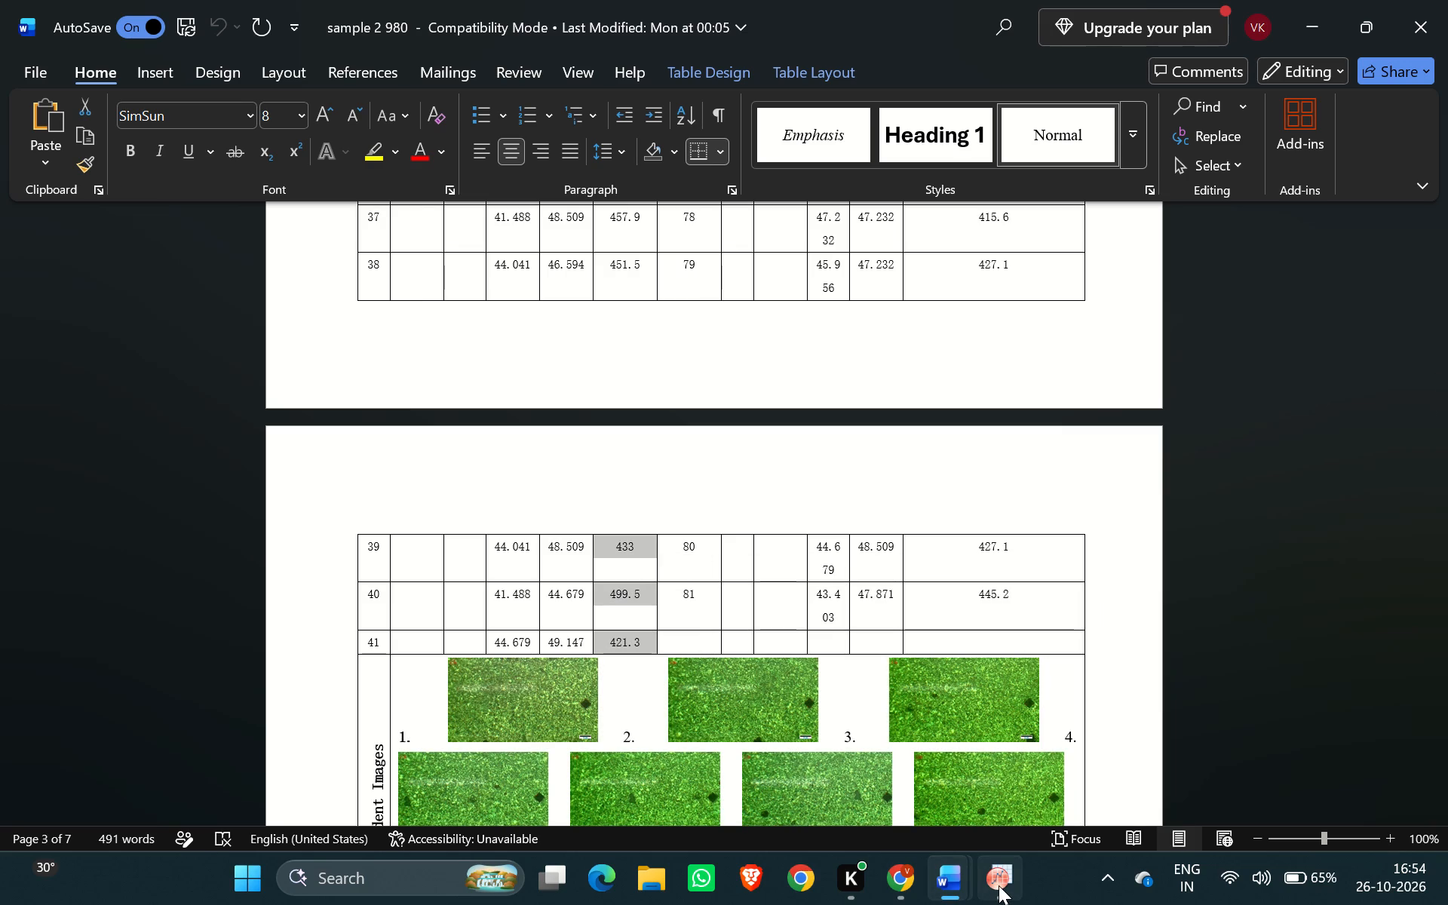
left_click(1003, 805)
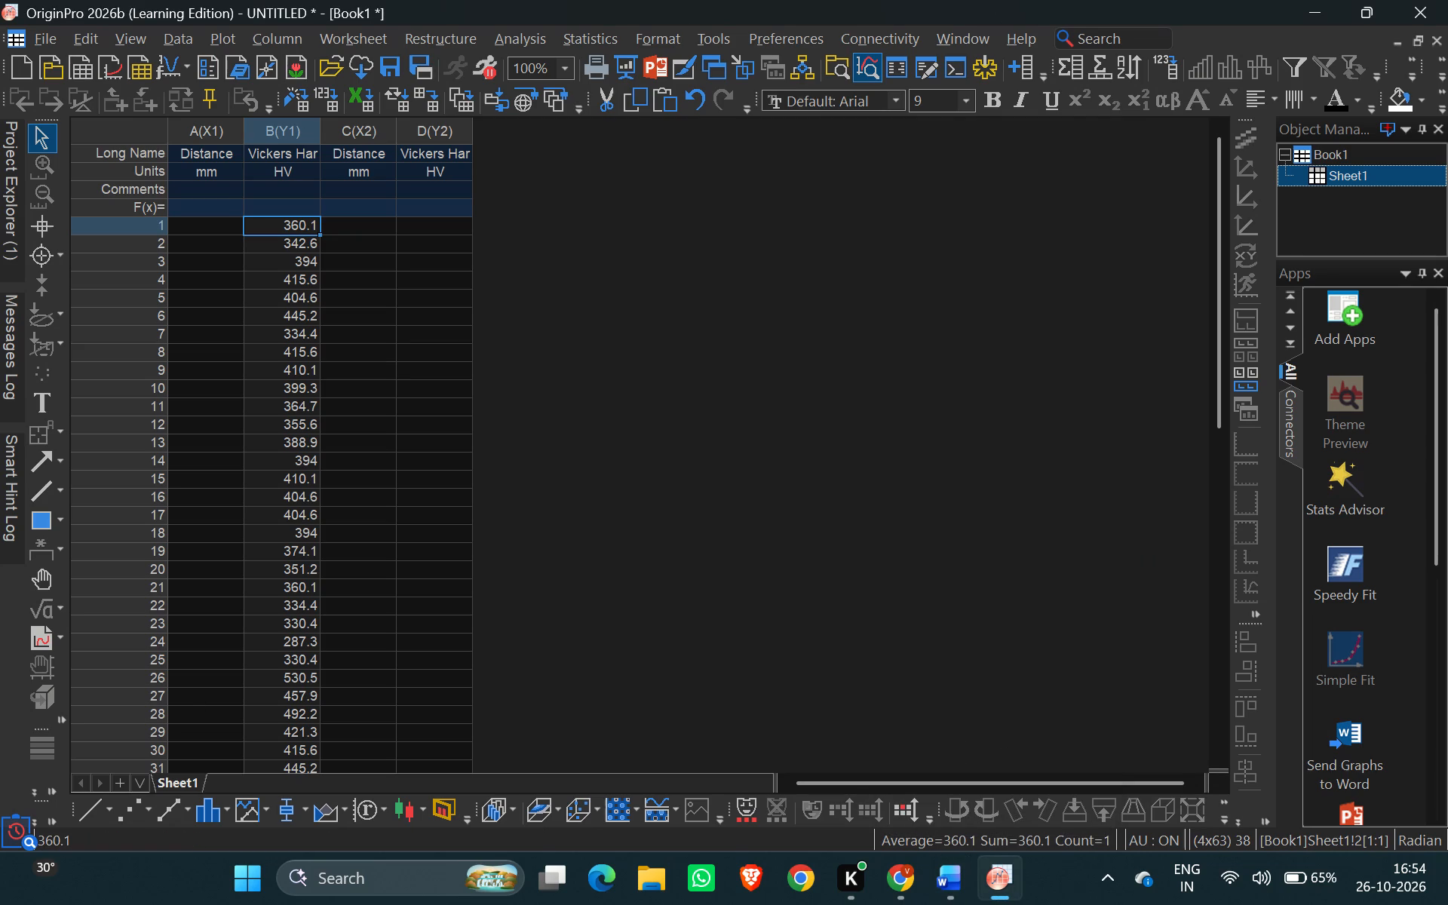
scroll(324, 689, "down", 2)
left_click(276, 423)
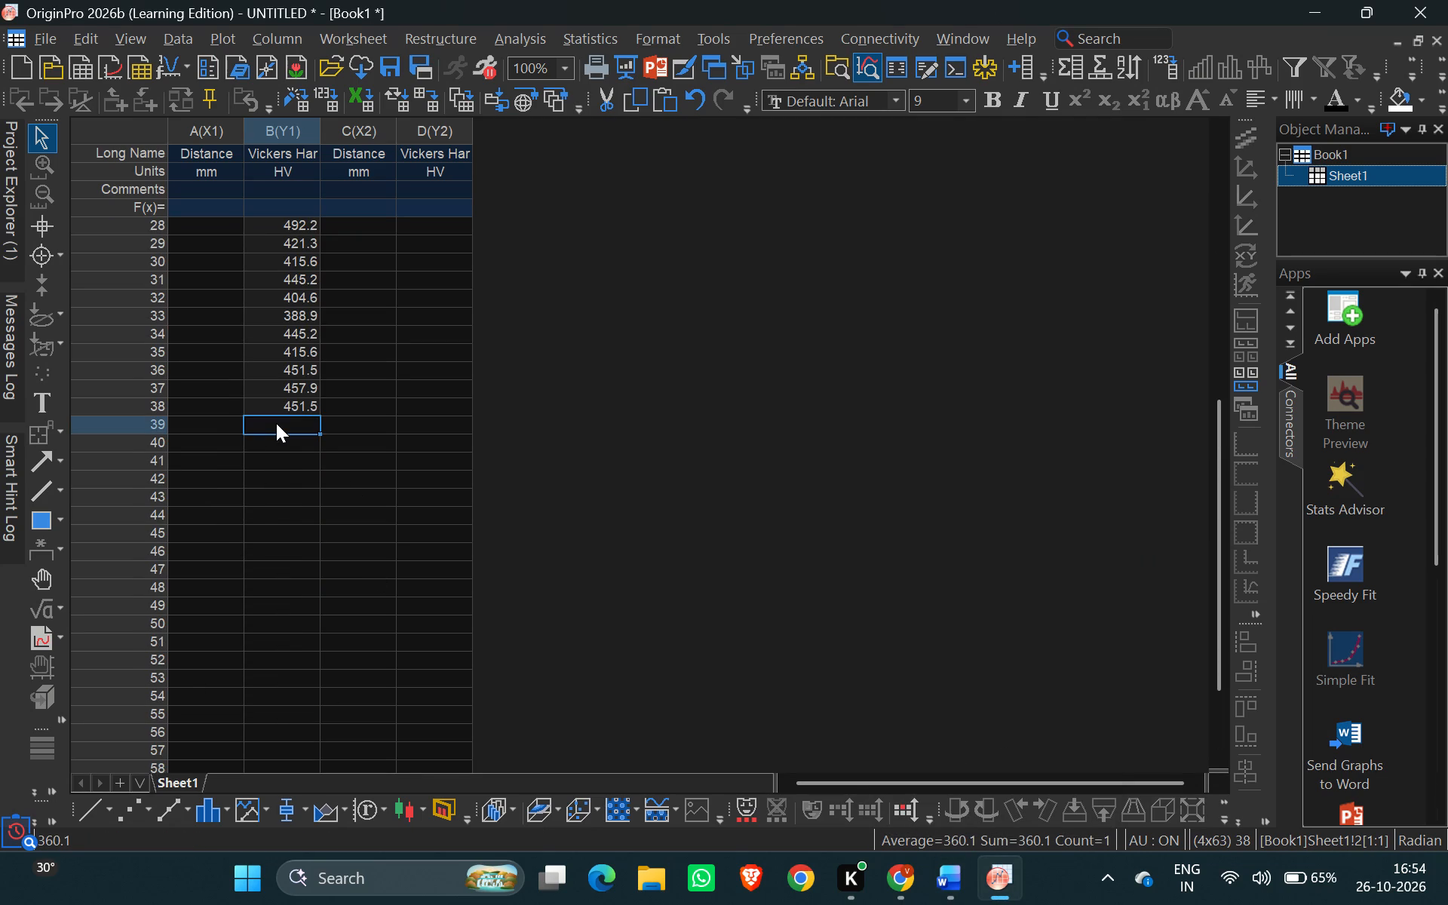
key("ctrl+v")
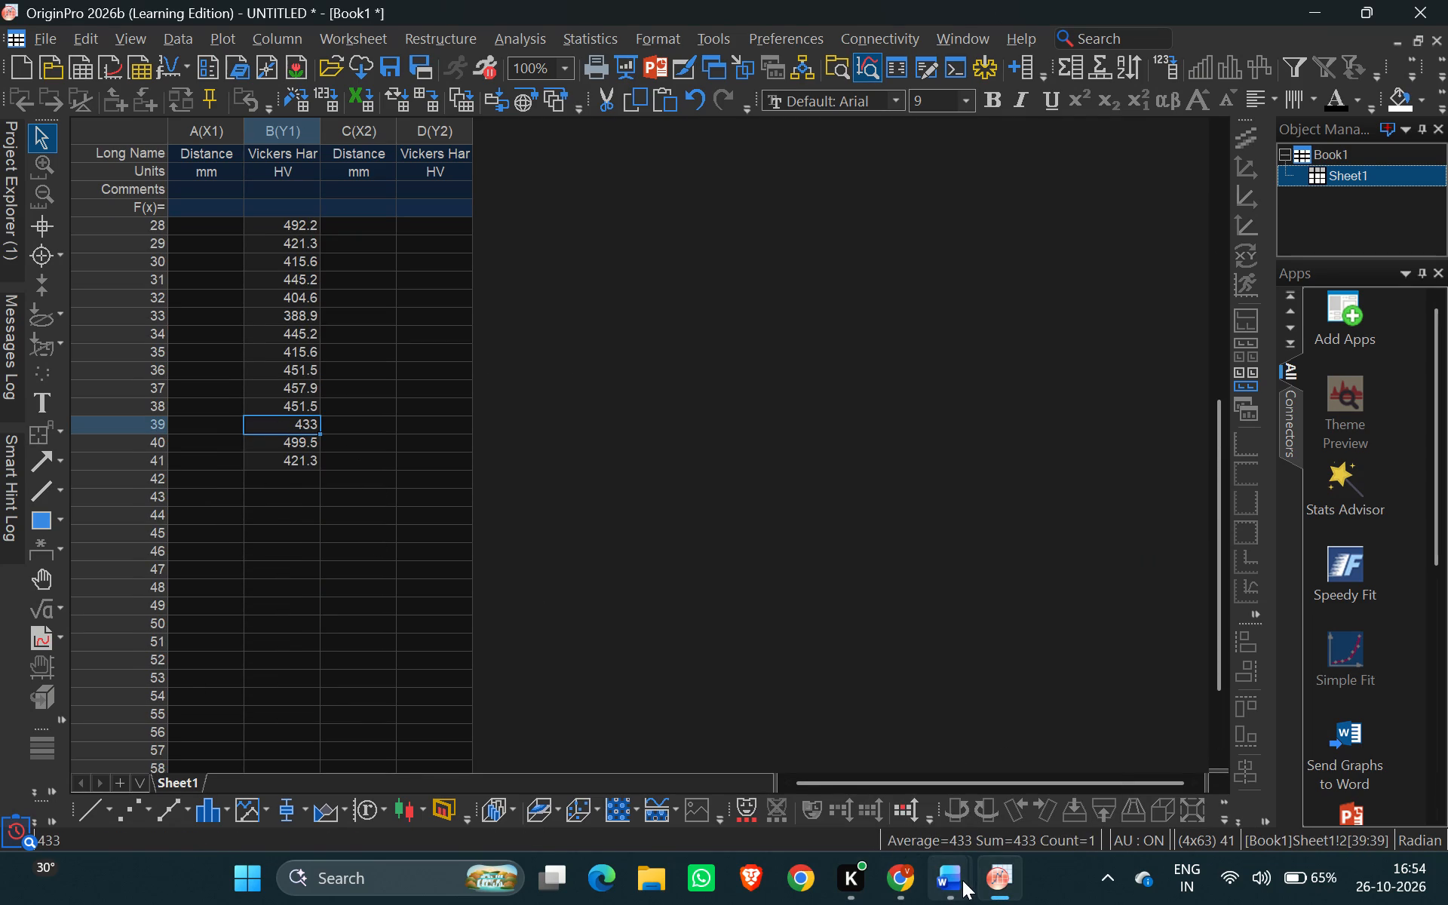
Switch back to the Word document and copy the HV values numbered 42 to 81 from the Test Results table.
left_click(1042, 809)
scroll(989, 598, "up", 3)
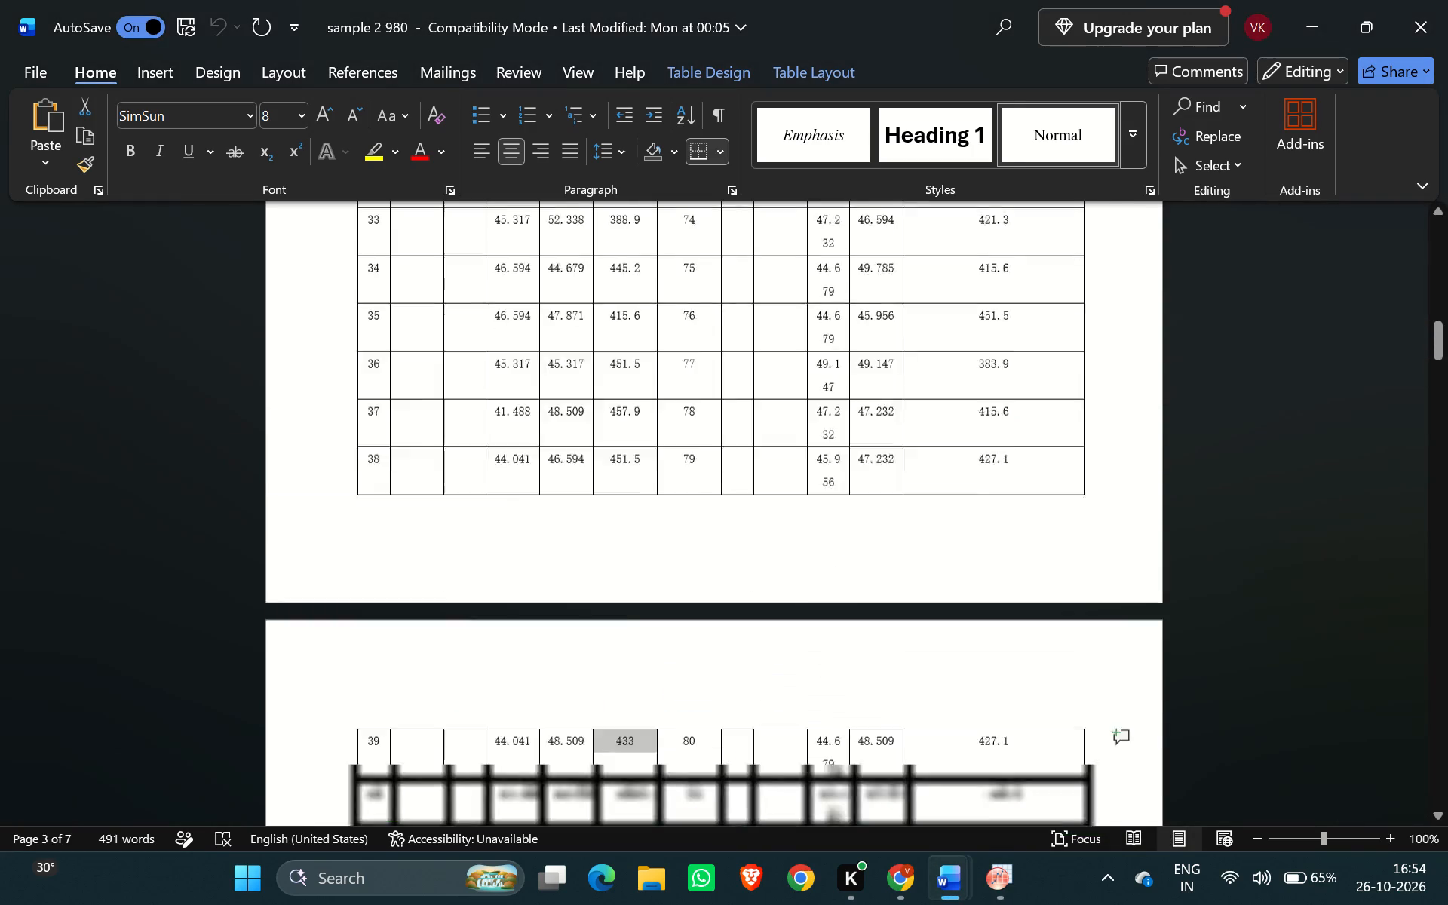
scroll(989, 598, "up", 5)
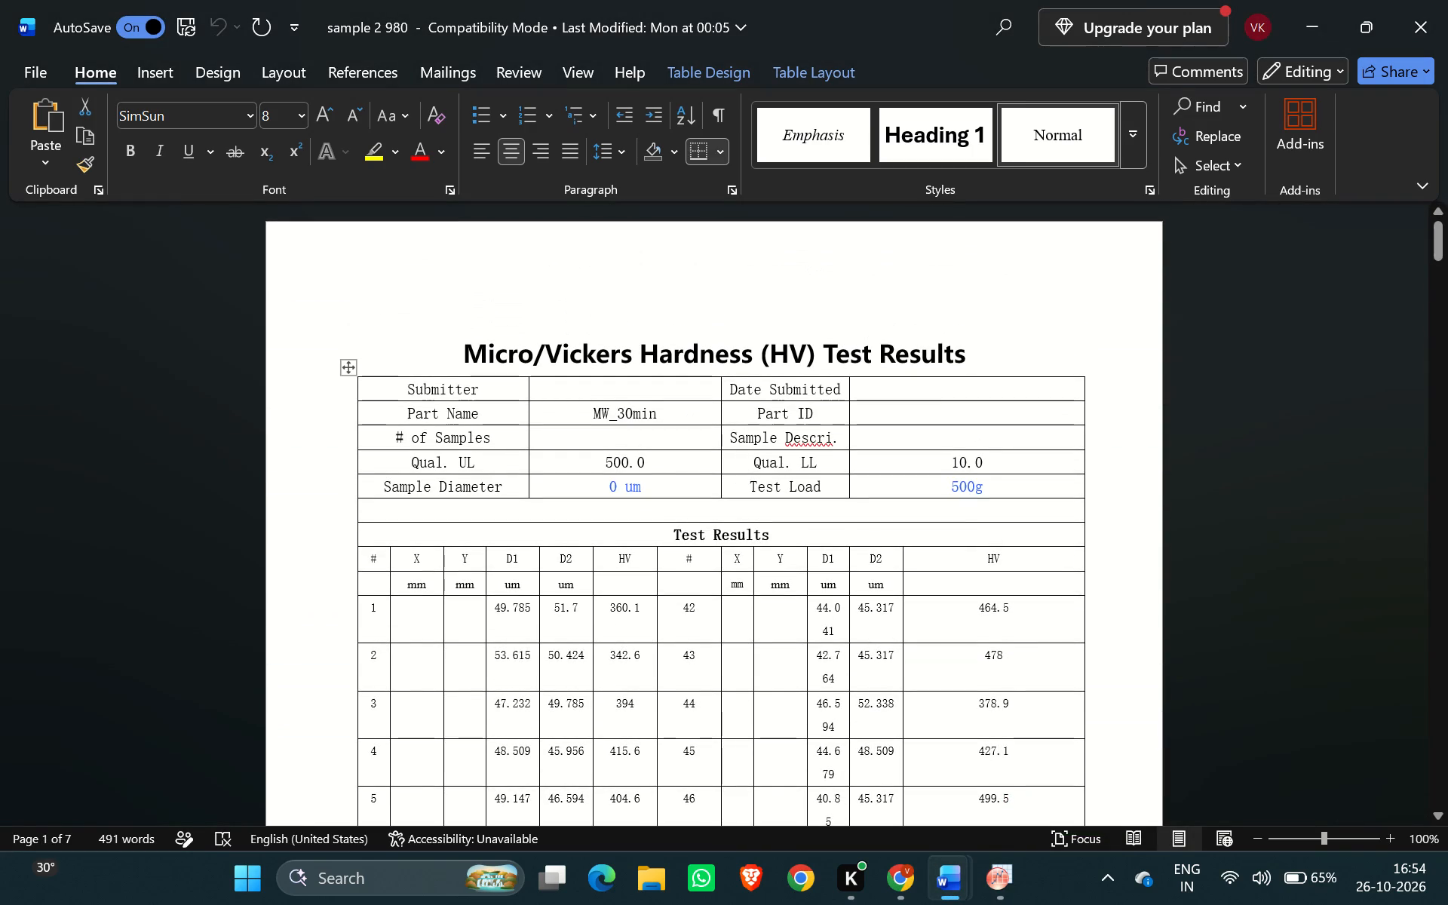
left_click_drag(955, 612, 1039, 831)
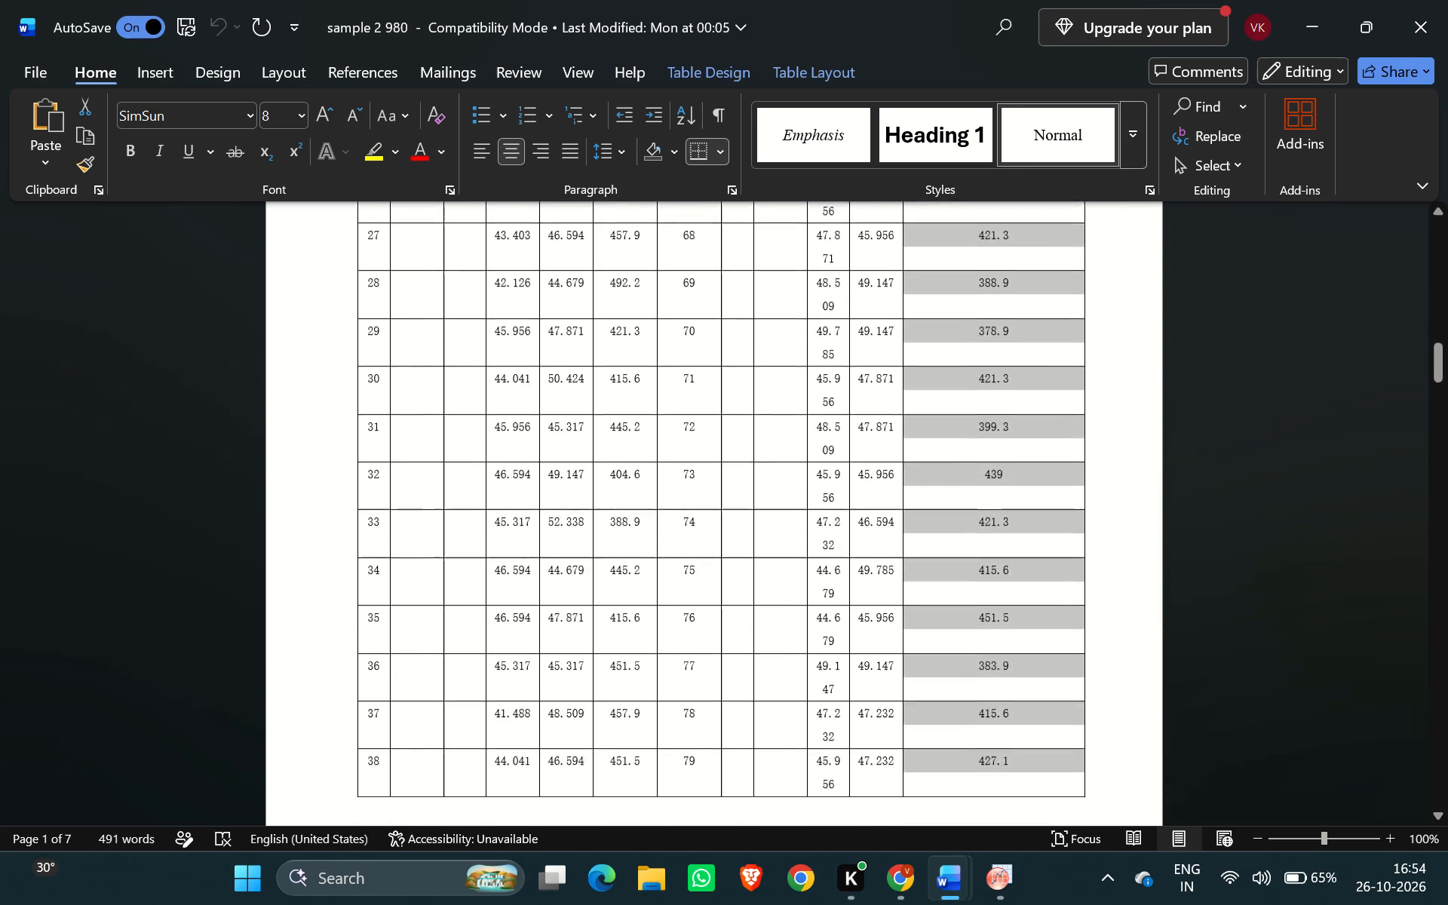
left_click_drag(1039, 831, 1042, 684)
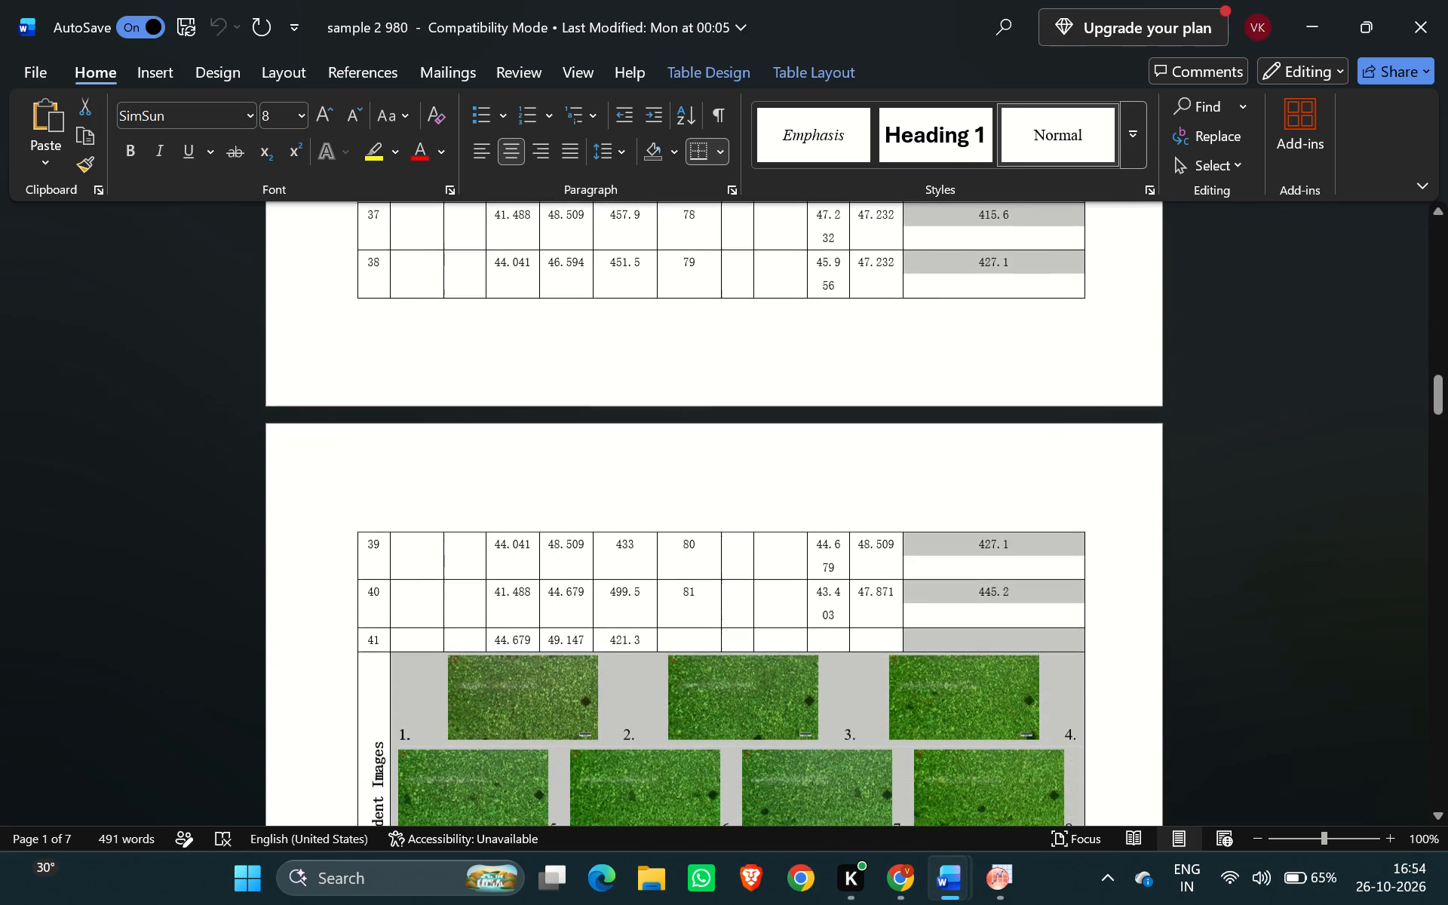
left_click_drag(1042, 684, 1058, 606)
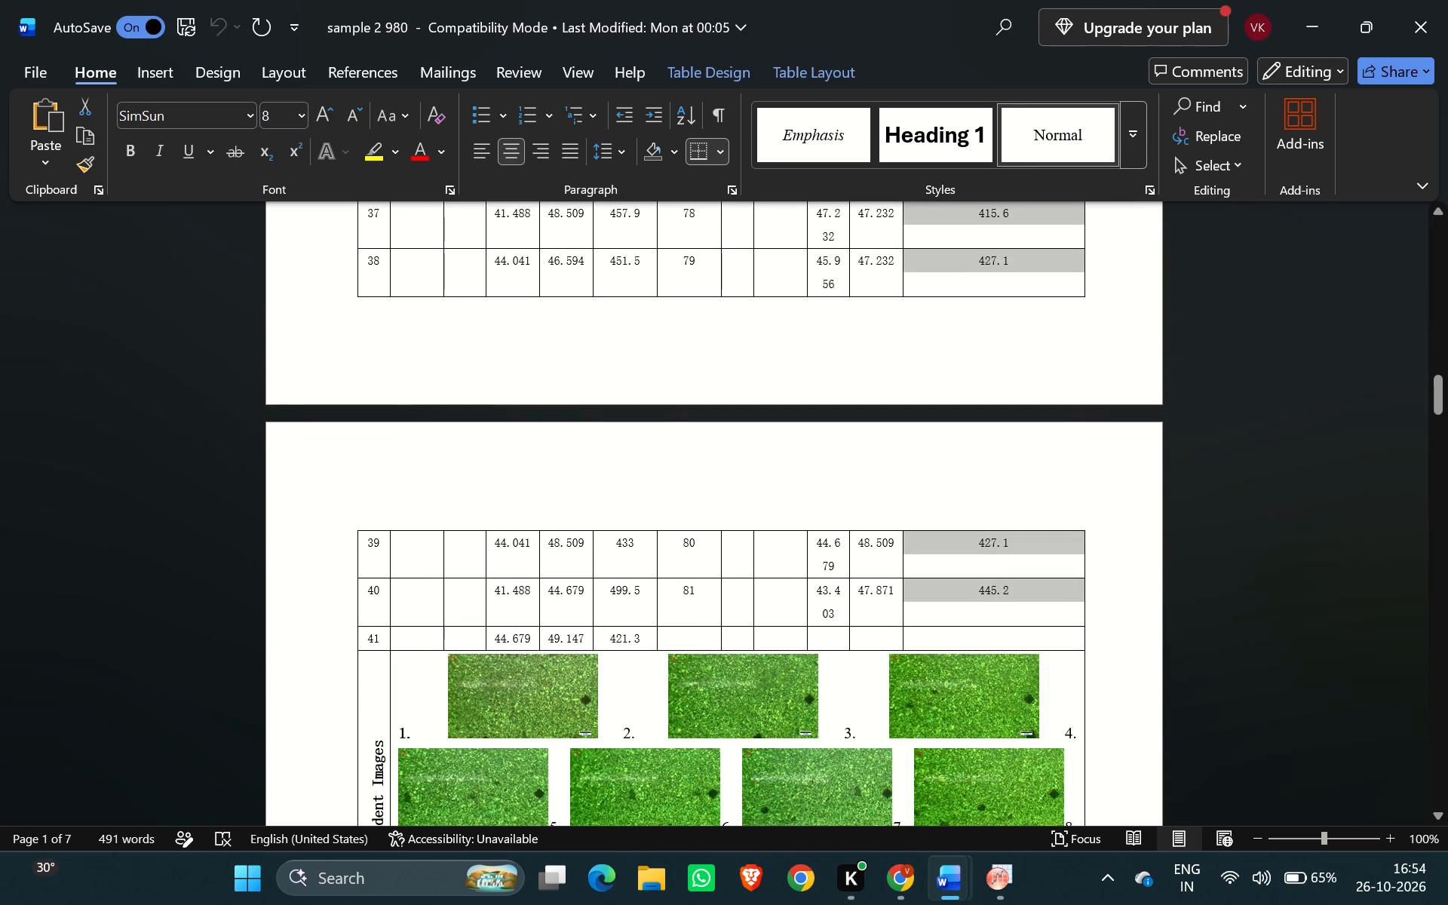
key("ctrl+c")
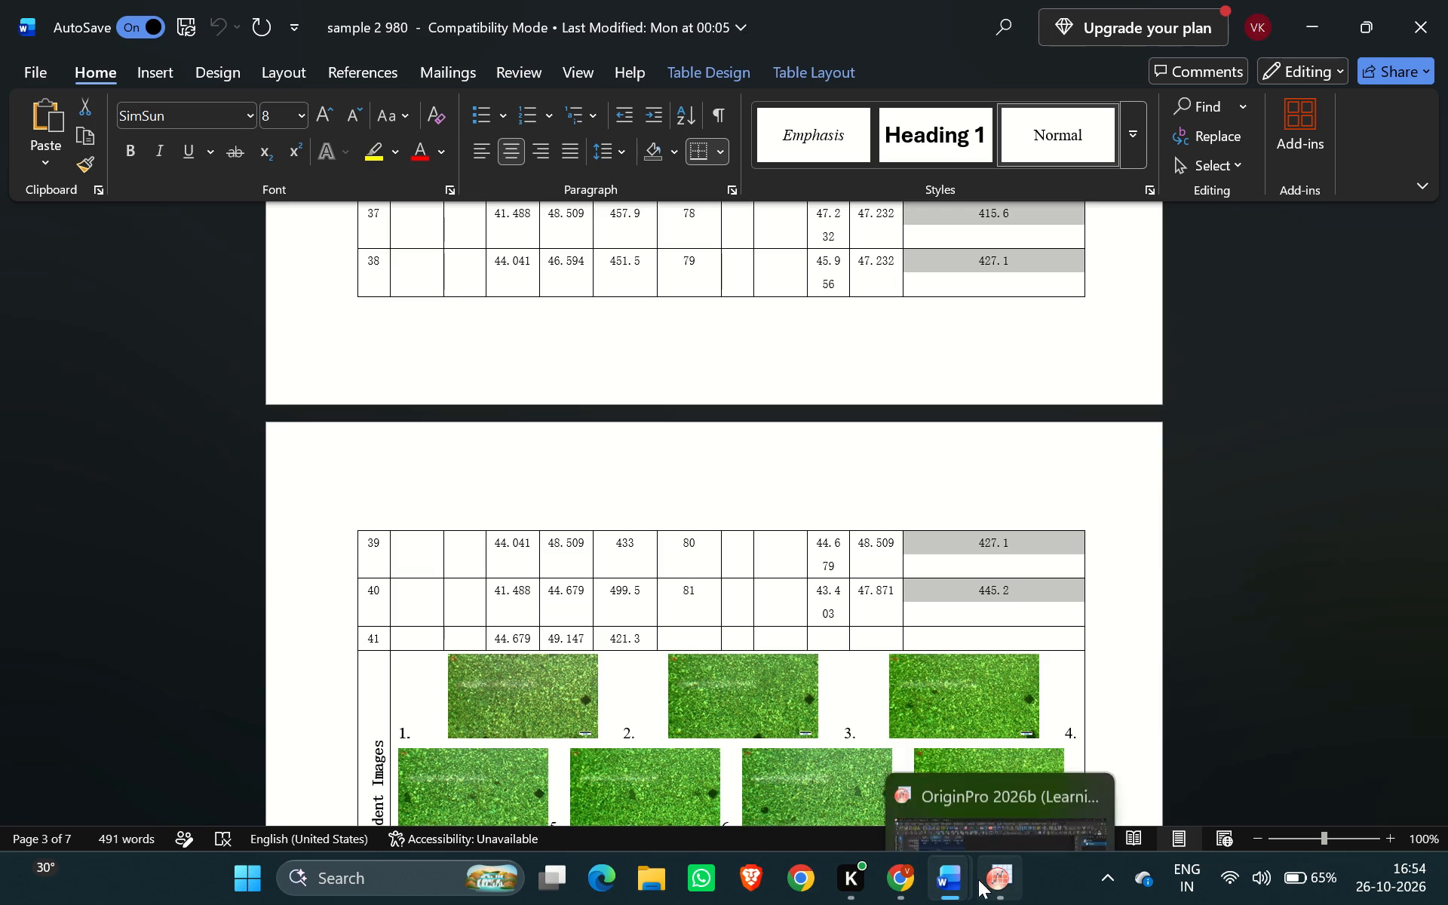
Switch to Origin and paste the copied hardness values into Vickers Hardness column B, starting at row 42.
left_click(1016, 874)
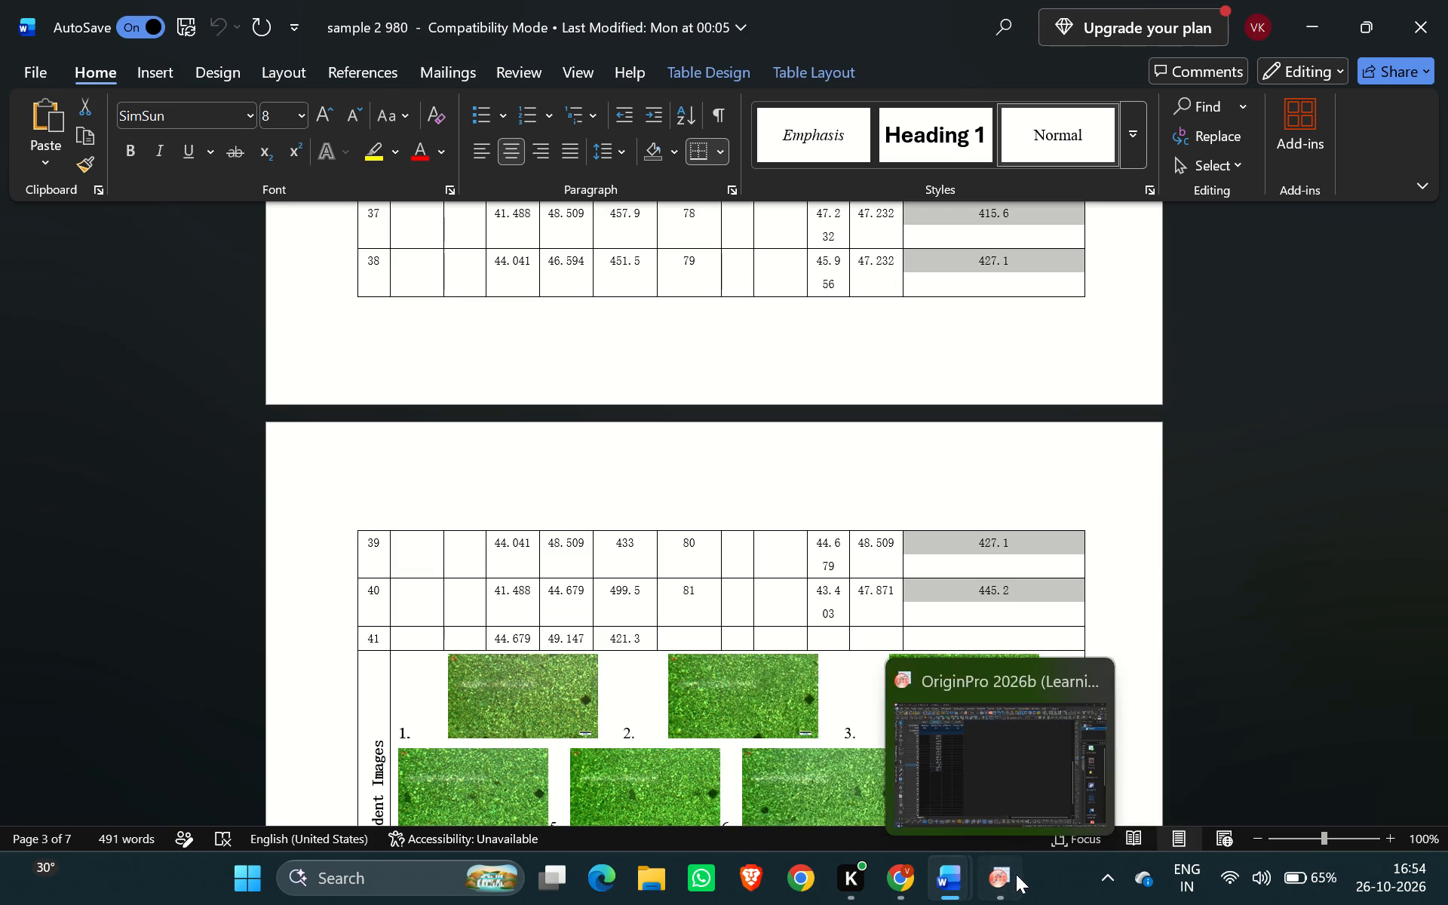
left_click(301, 483)
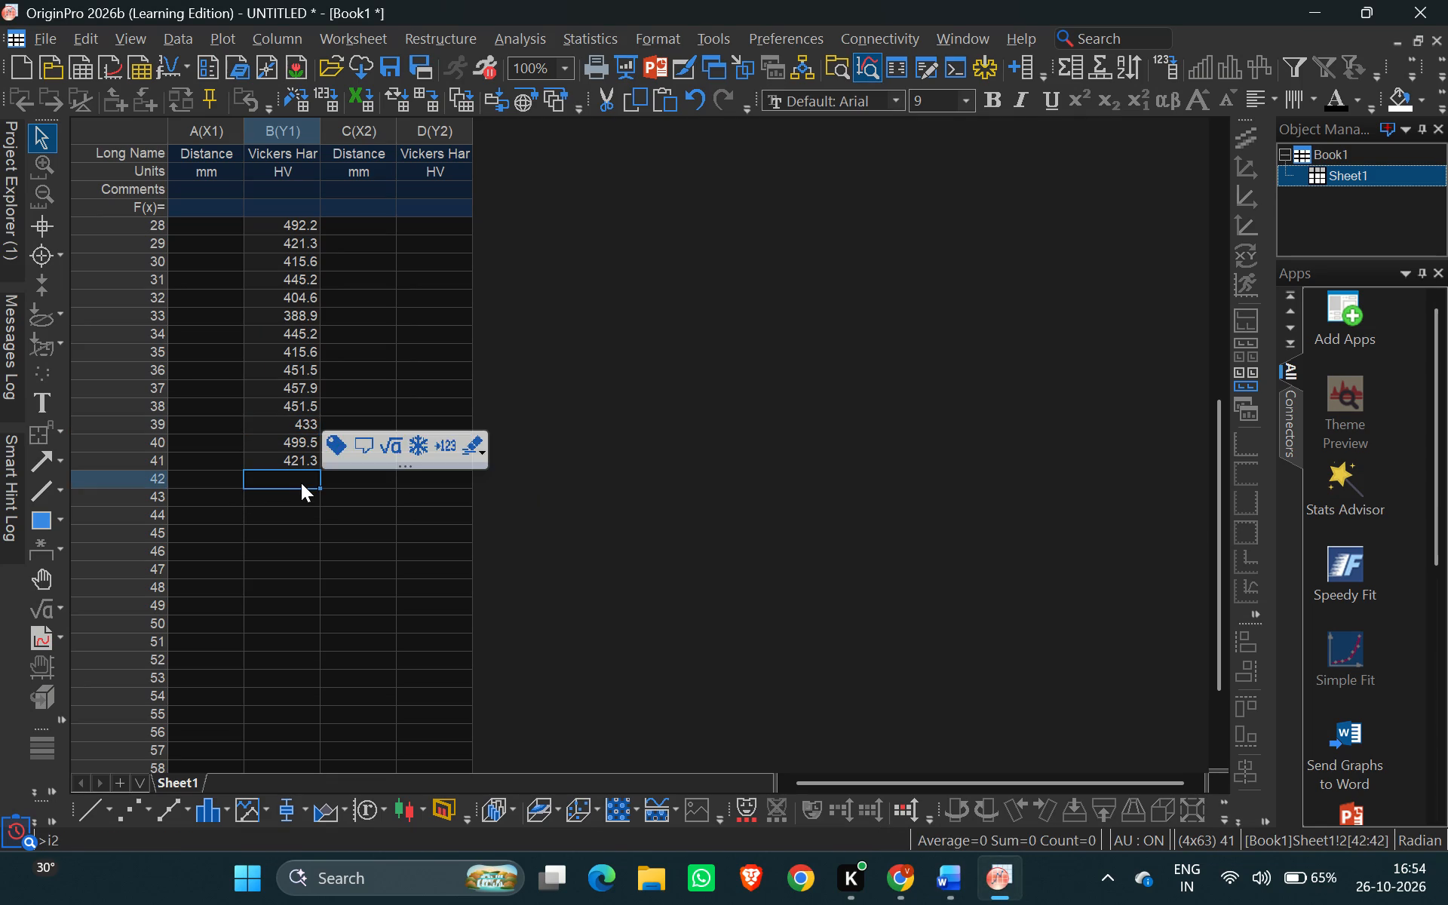
key("ctrl+v")
scroll(348, 541, "down", 1)
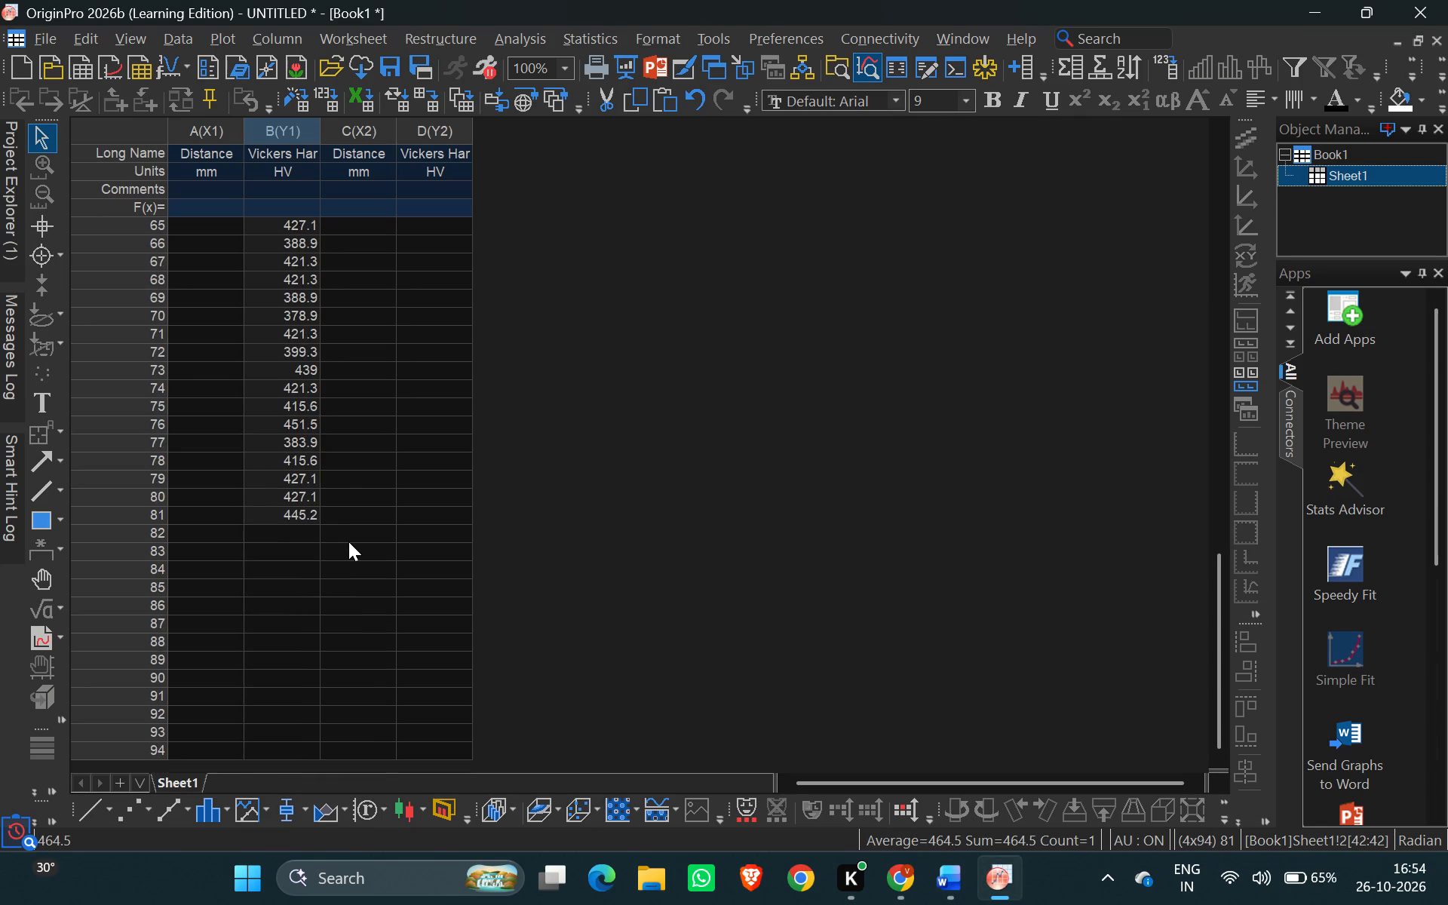
scroll(348, 541, "down", 1)
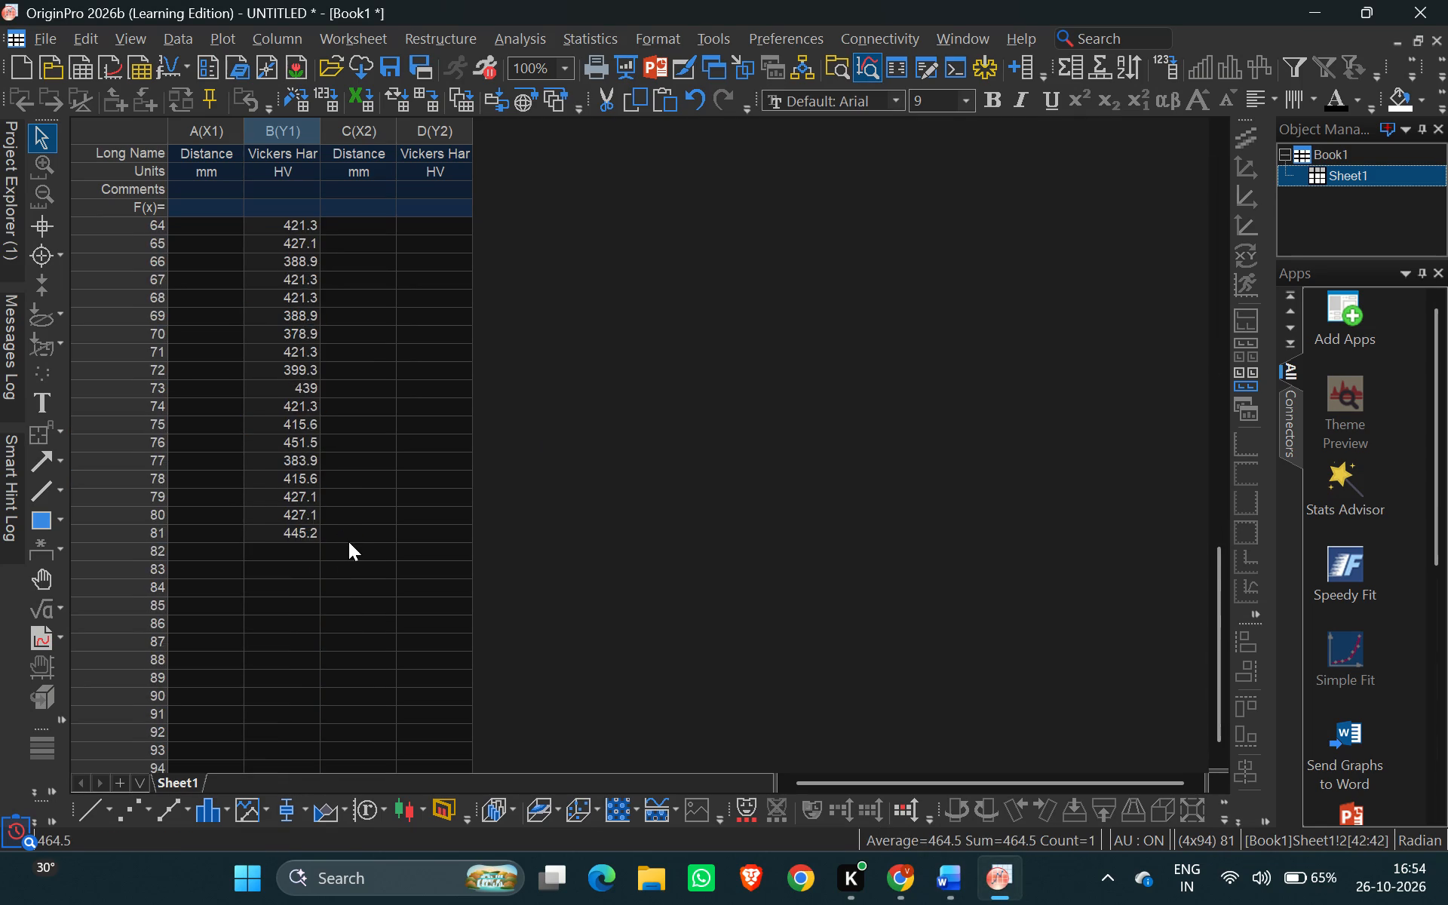
scroll(348, 541, "up", 13)
Enter 0.5 and 1 in rows 1 and 2 of Distance column A.
left_click(210, 222)
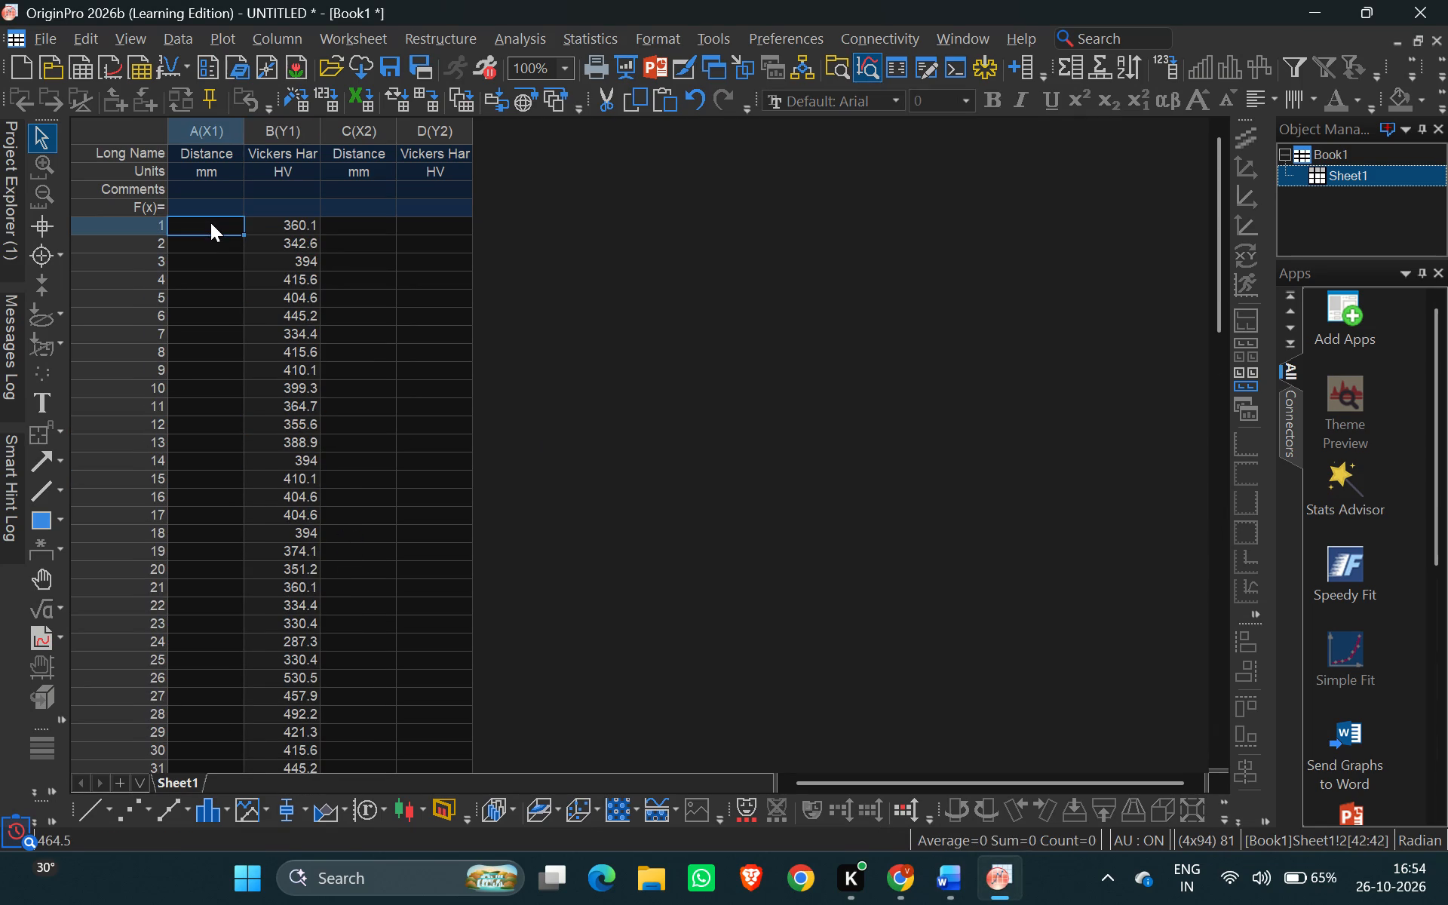
type("0.5")
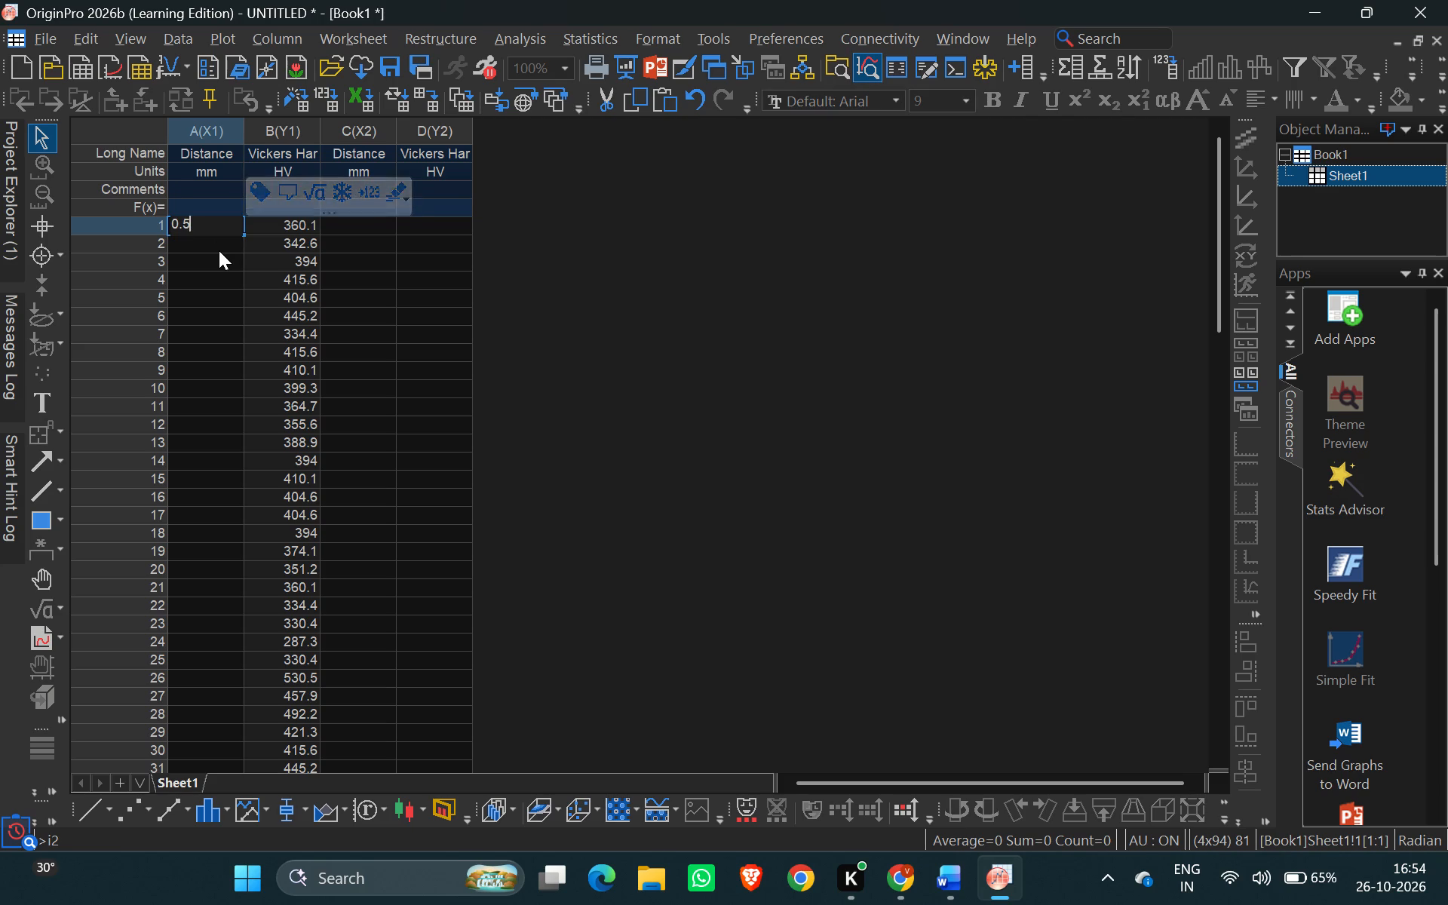
left_click(219, 250)
key("1")
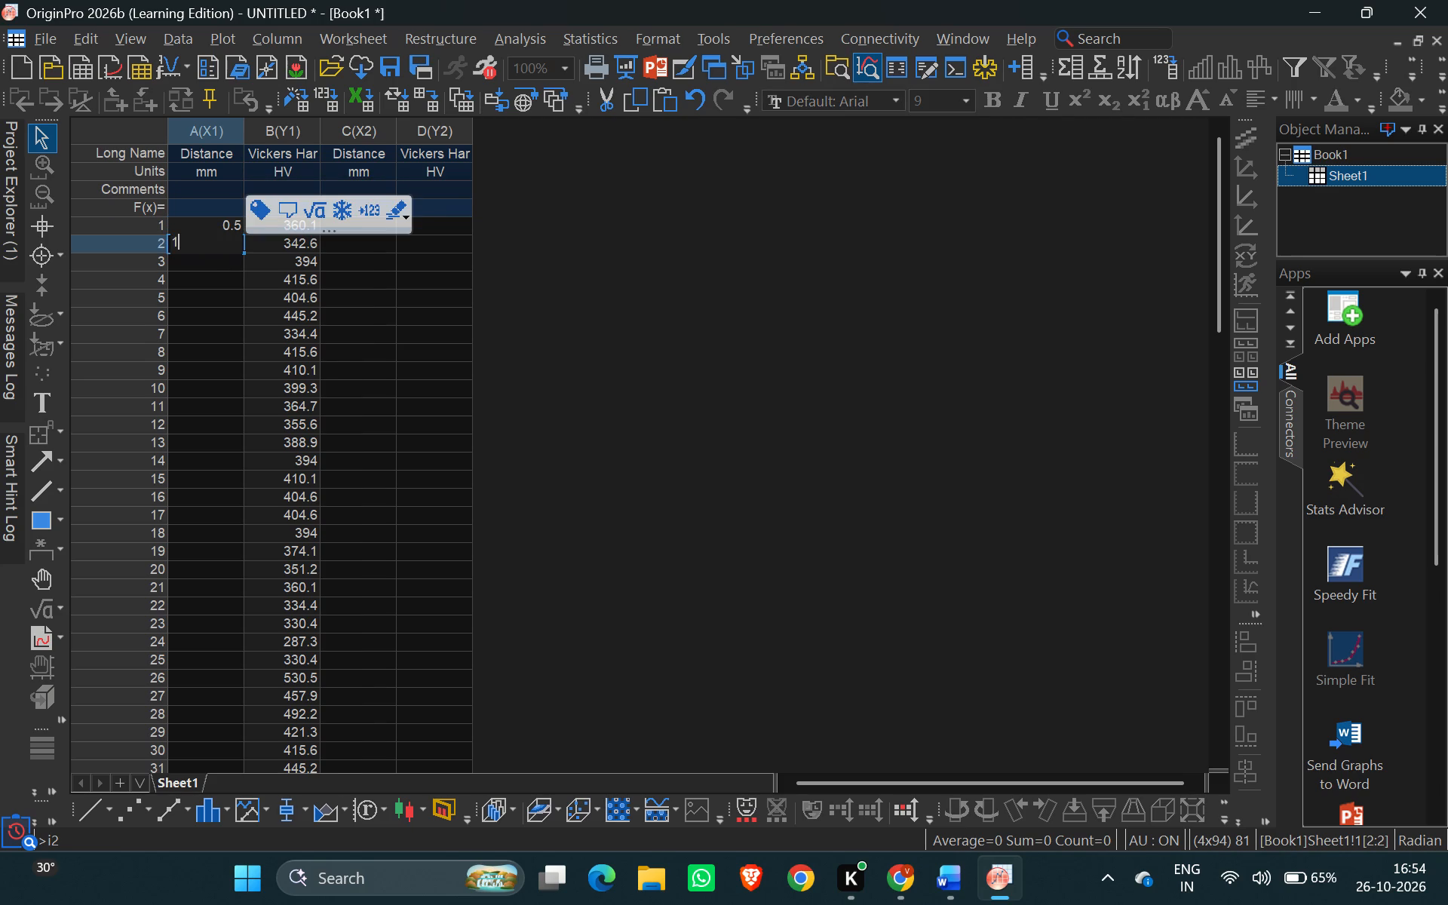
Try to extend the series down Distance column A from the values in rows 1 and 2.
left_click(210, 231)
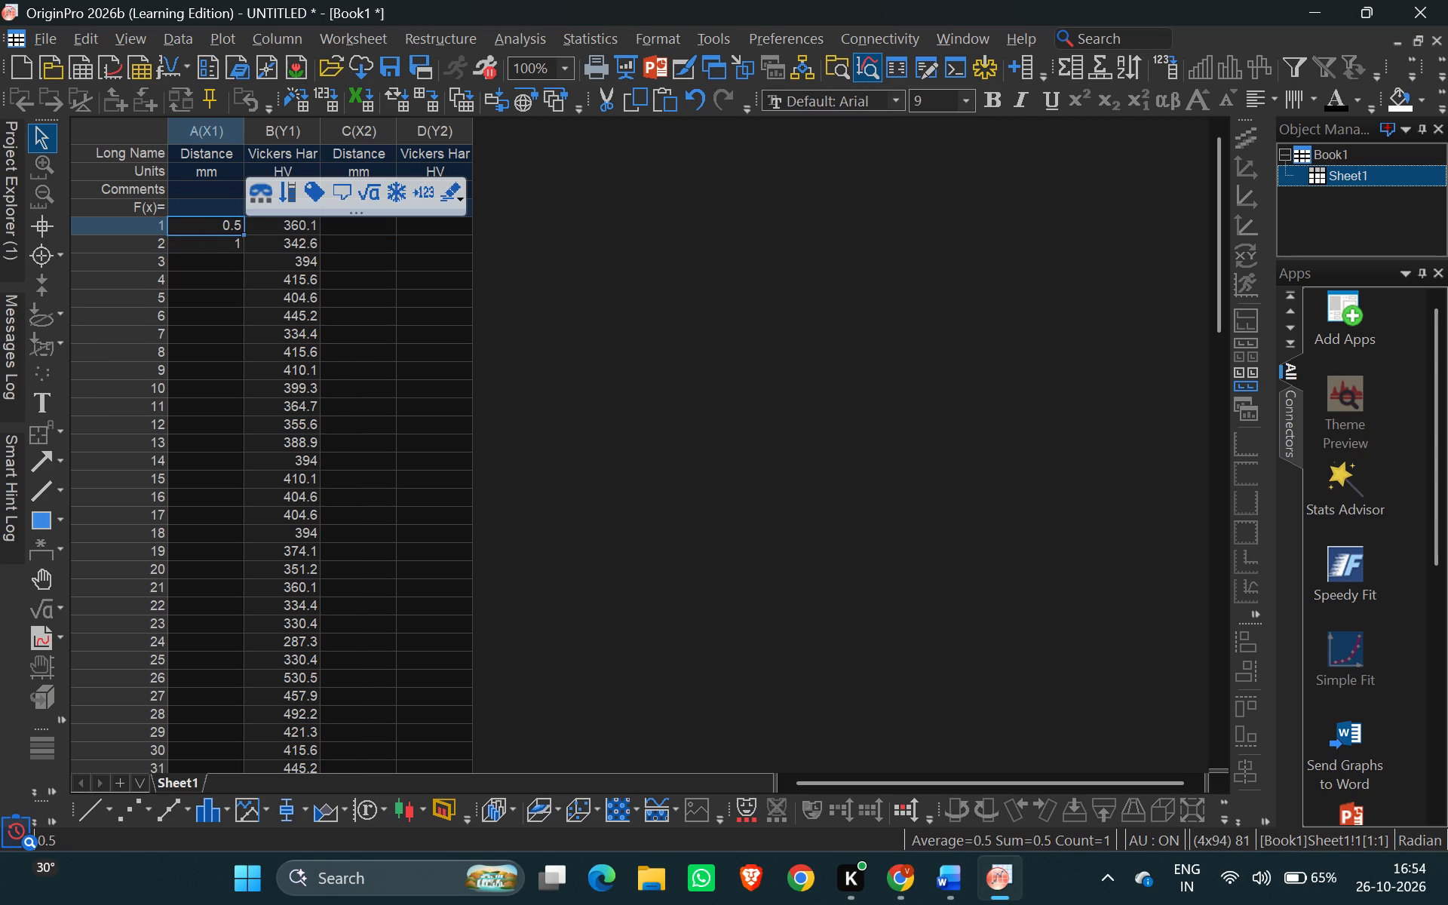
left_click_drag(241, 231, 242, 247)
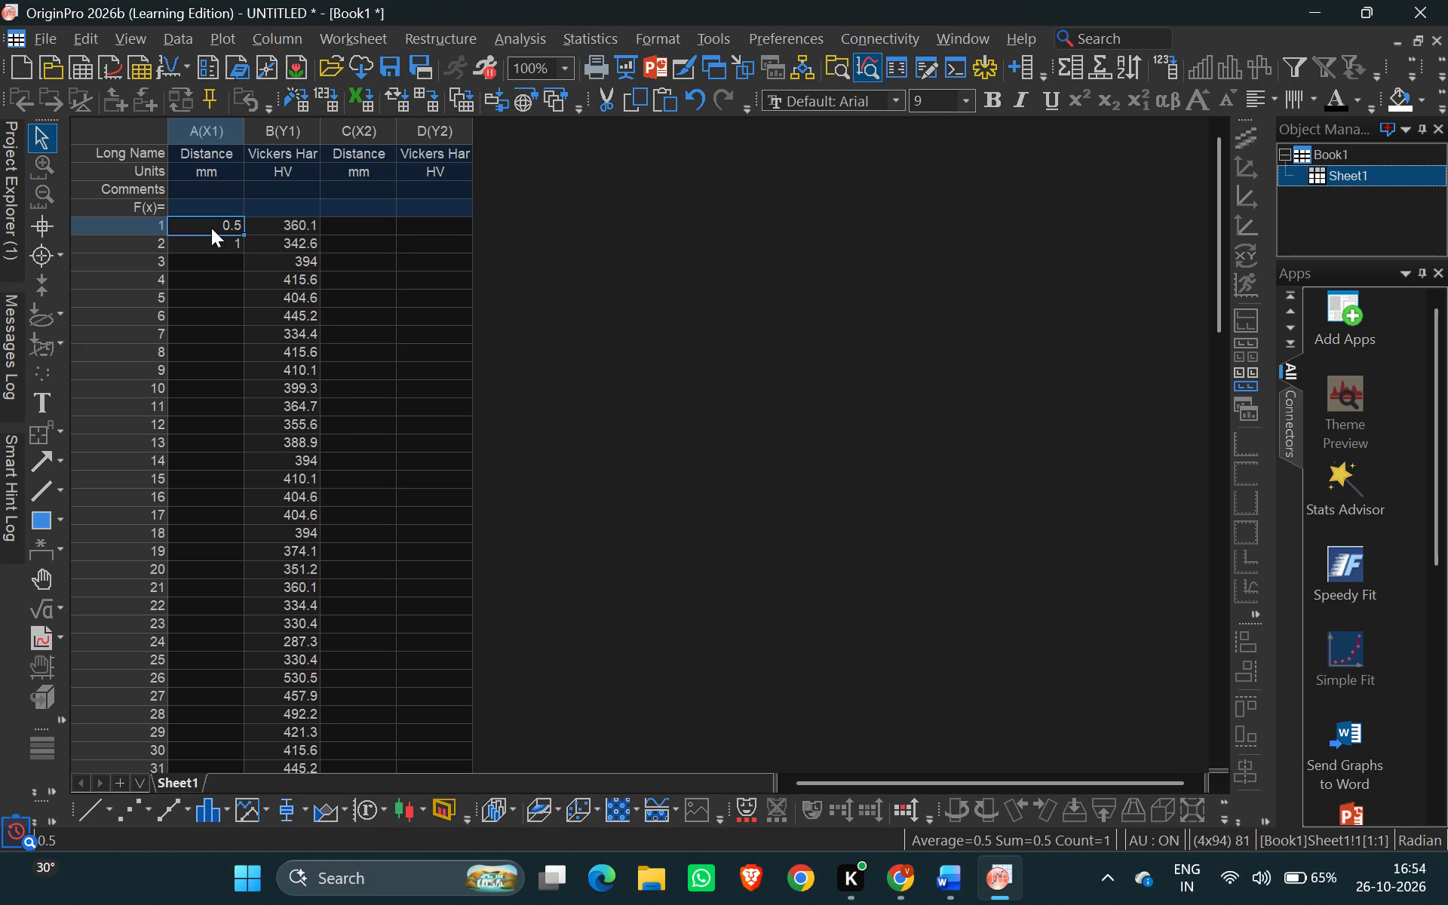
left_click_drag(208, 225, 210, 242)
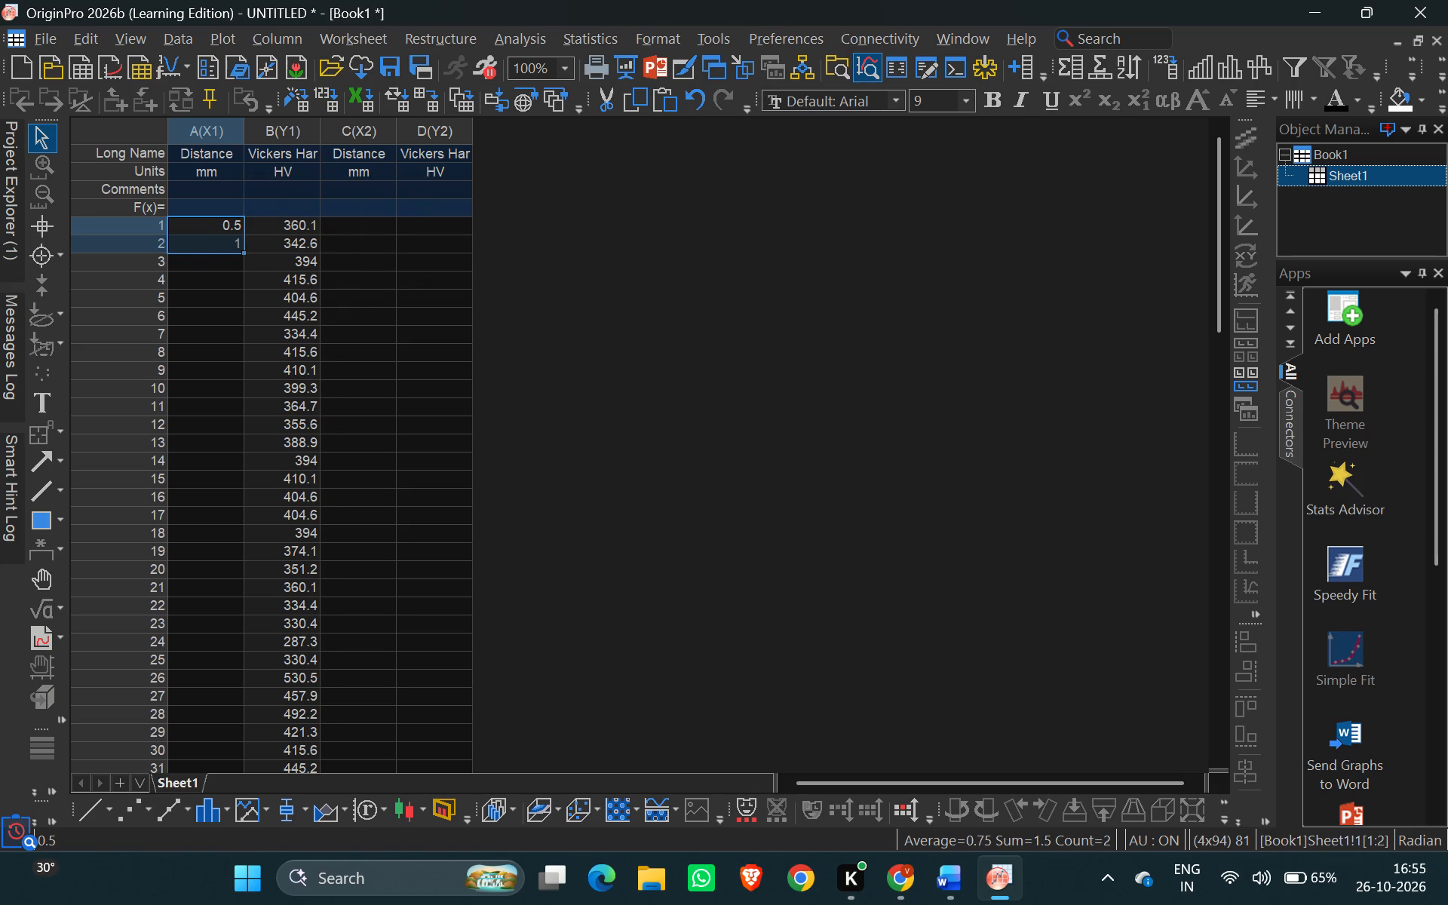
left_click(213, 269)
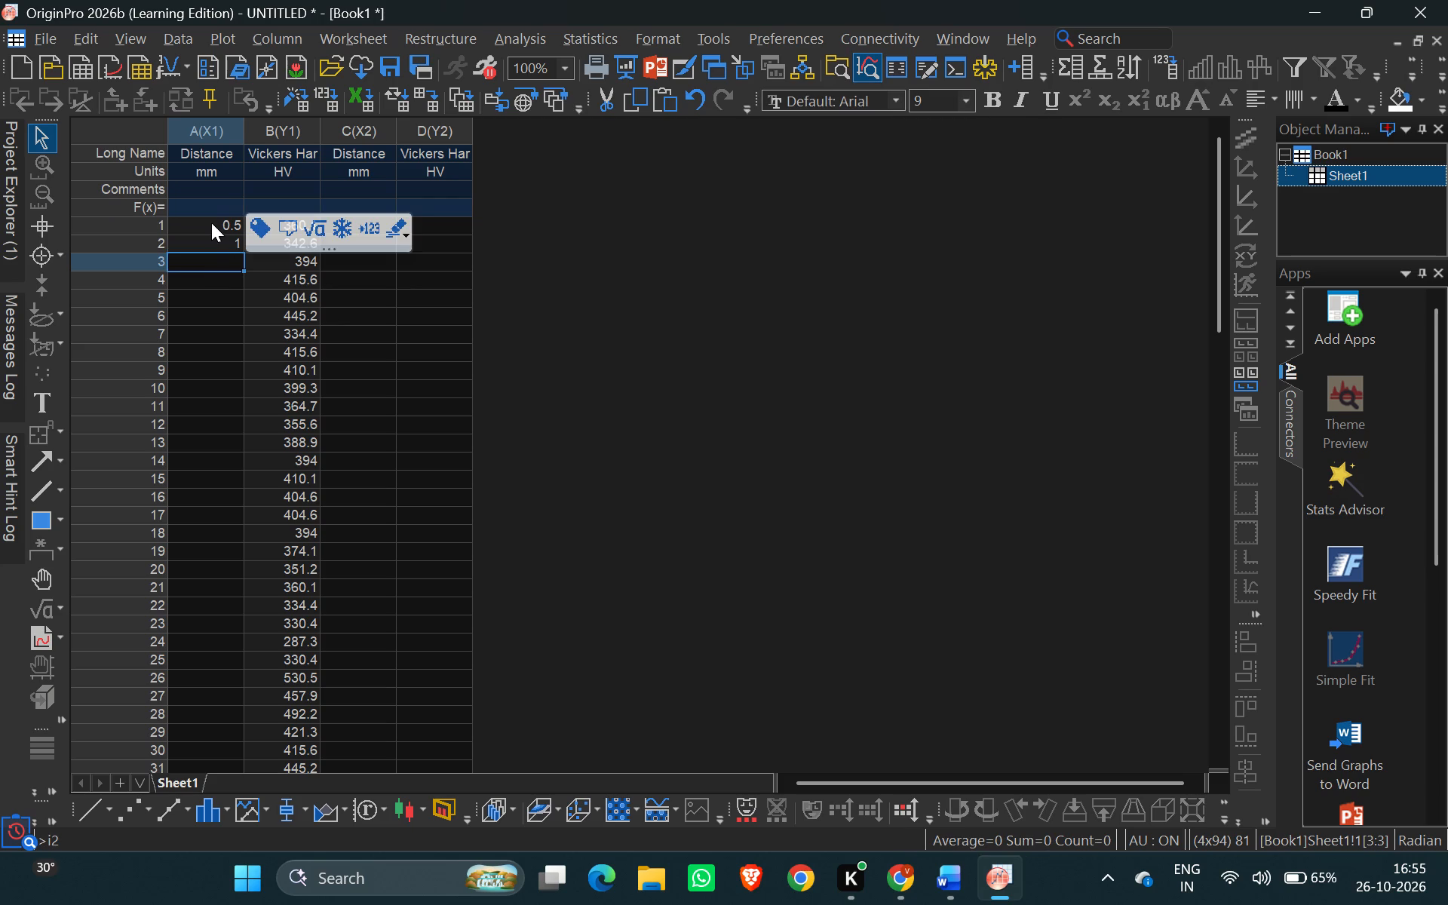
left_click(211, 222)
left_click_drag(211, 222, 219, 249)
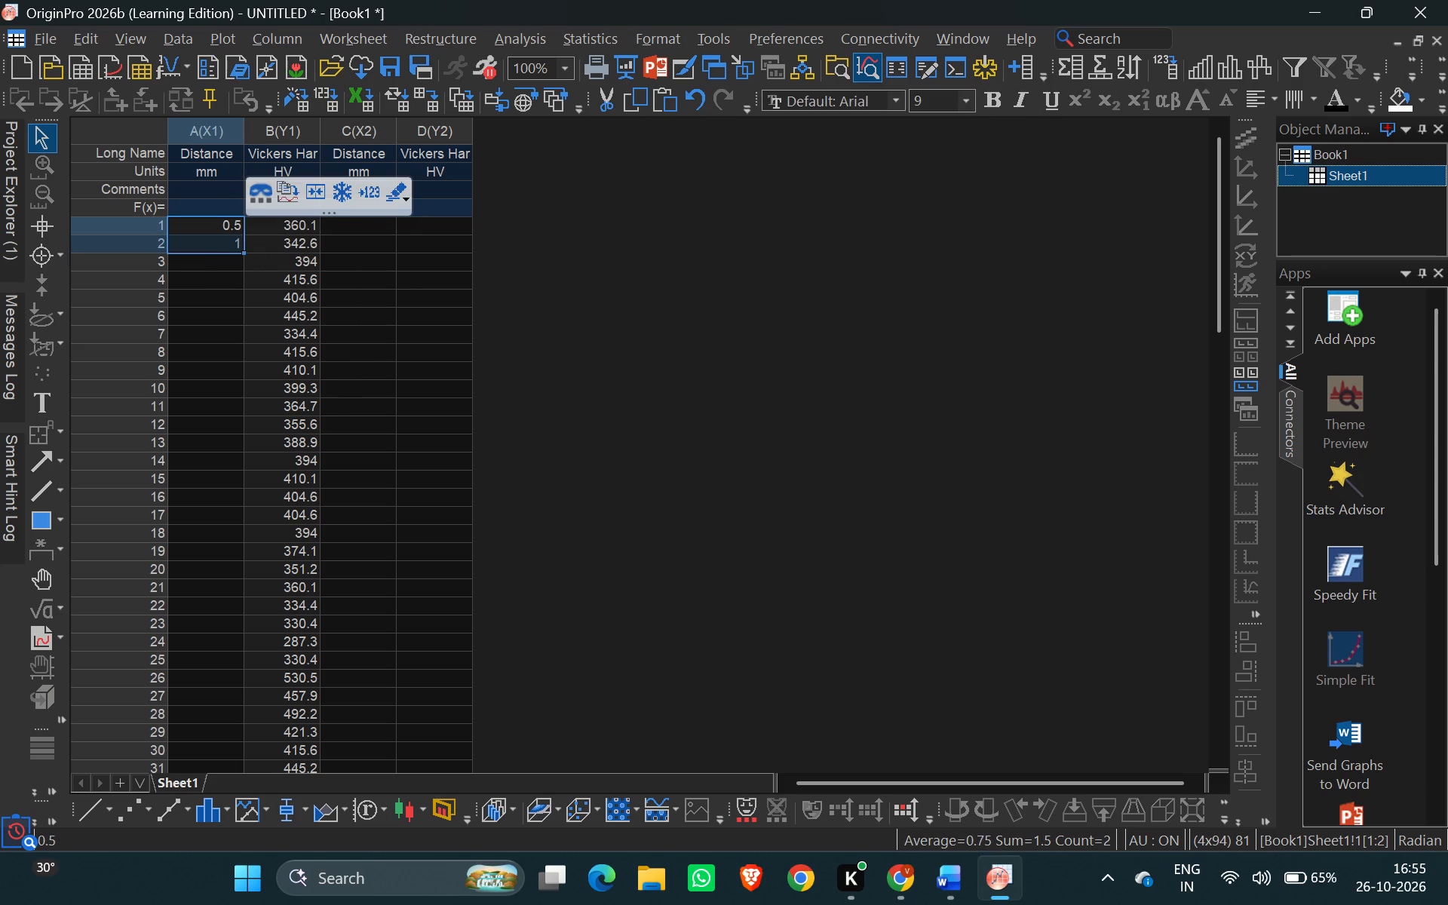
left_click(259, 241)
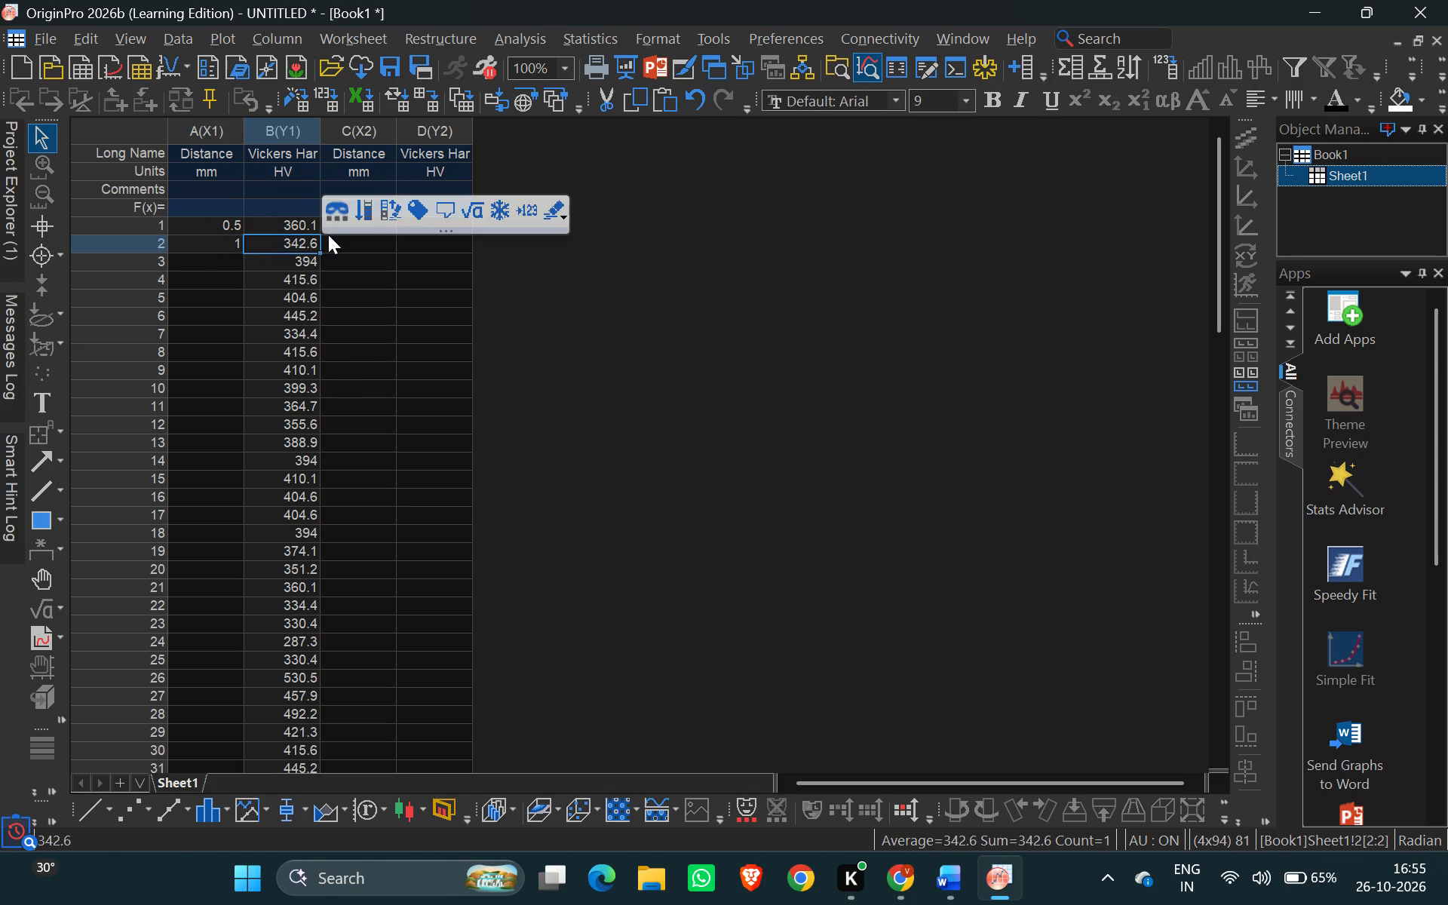
Enter 1.5 in row 3 of Distance column A and try to extend the three-value series down the column.
left_click(198, 263)
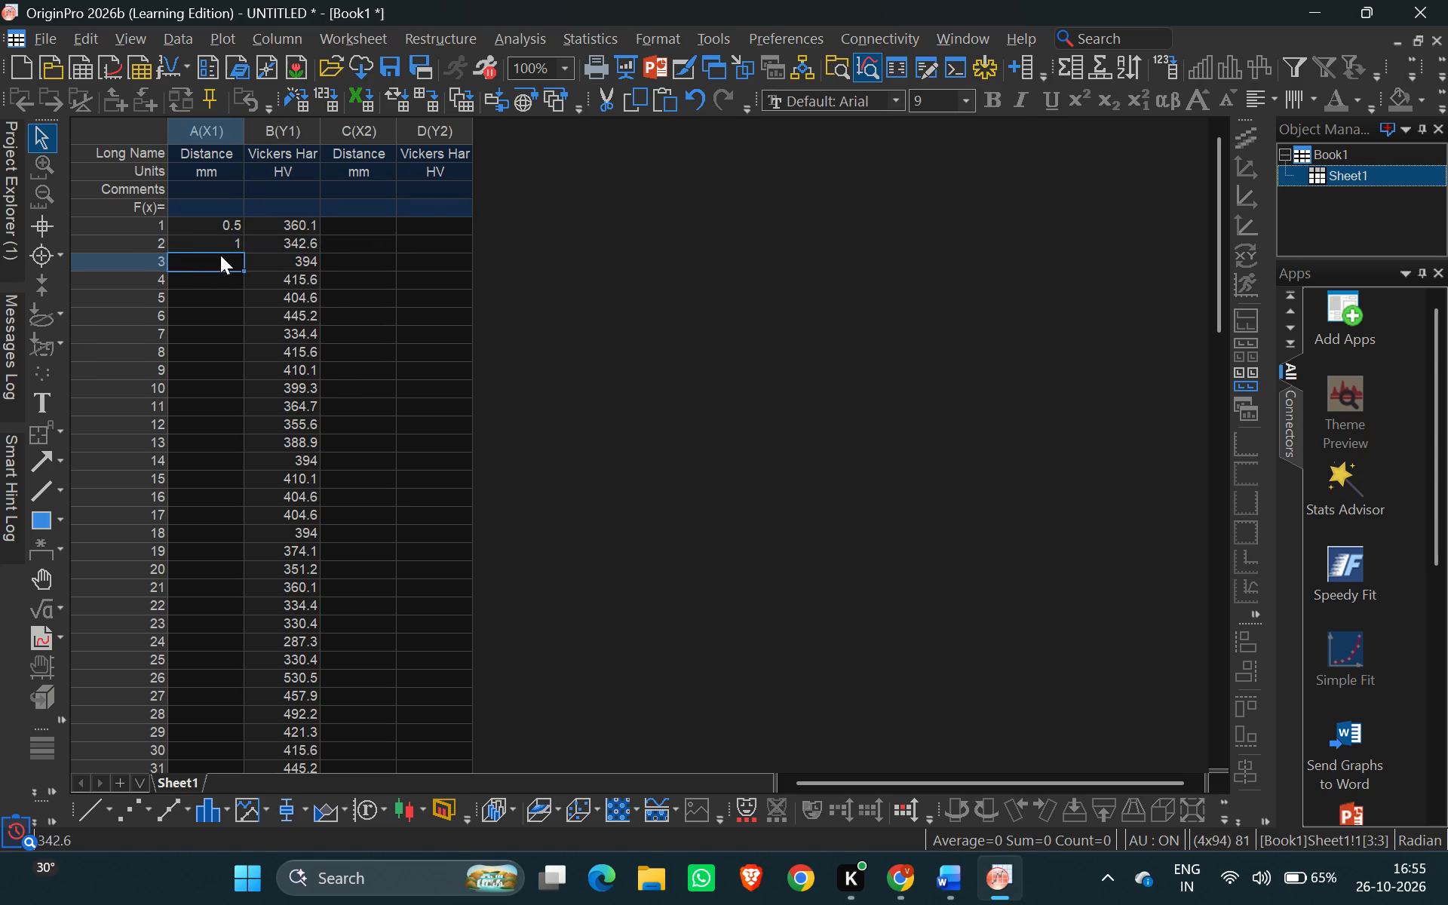
key("1")
type(".5")
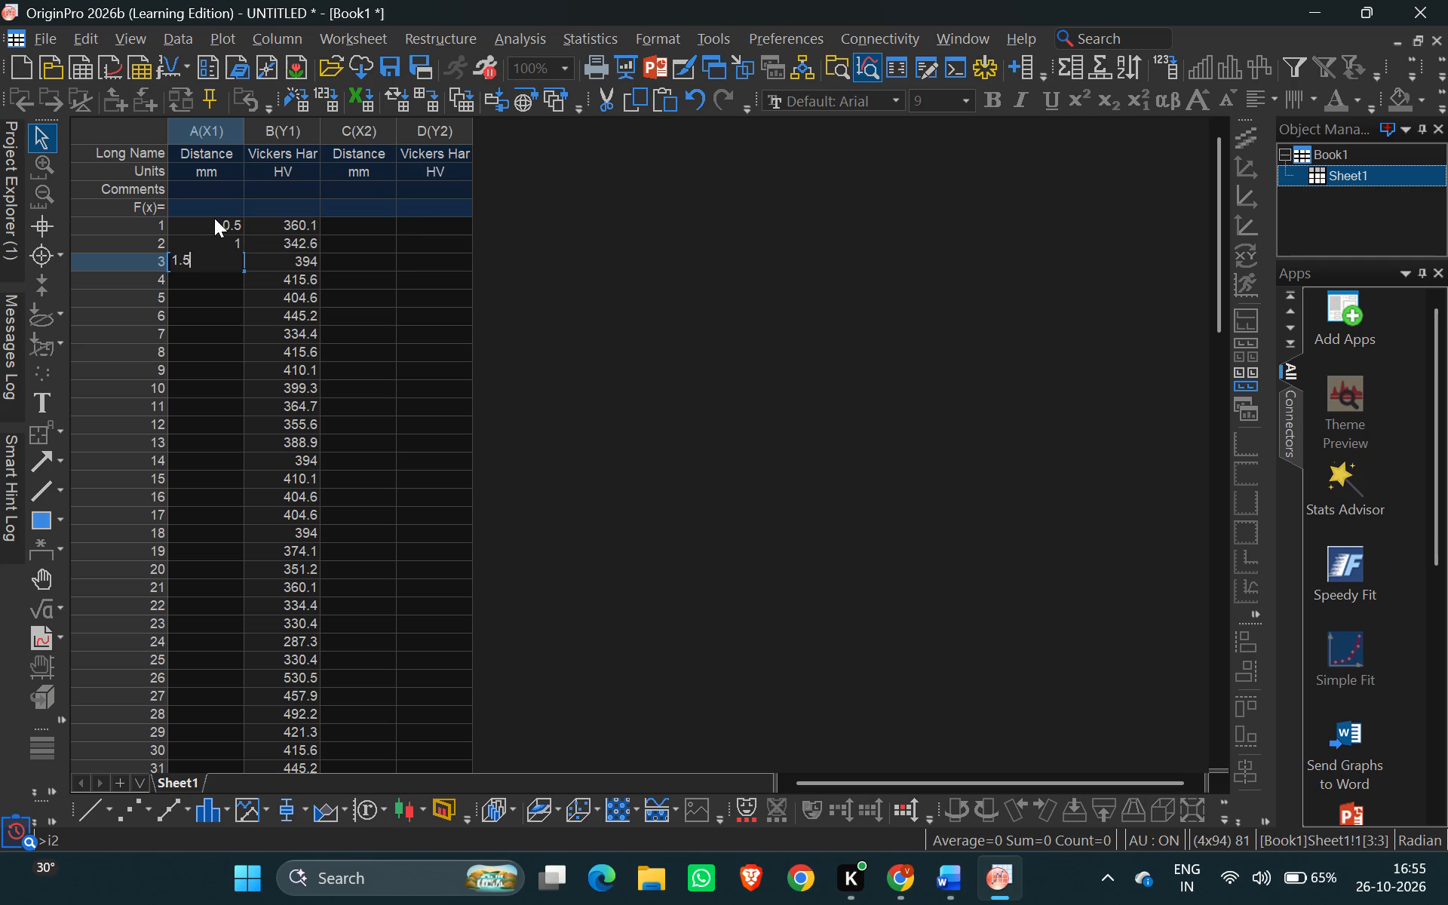
left_click_drag(214, 218, 217, 262)
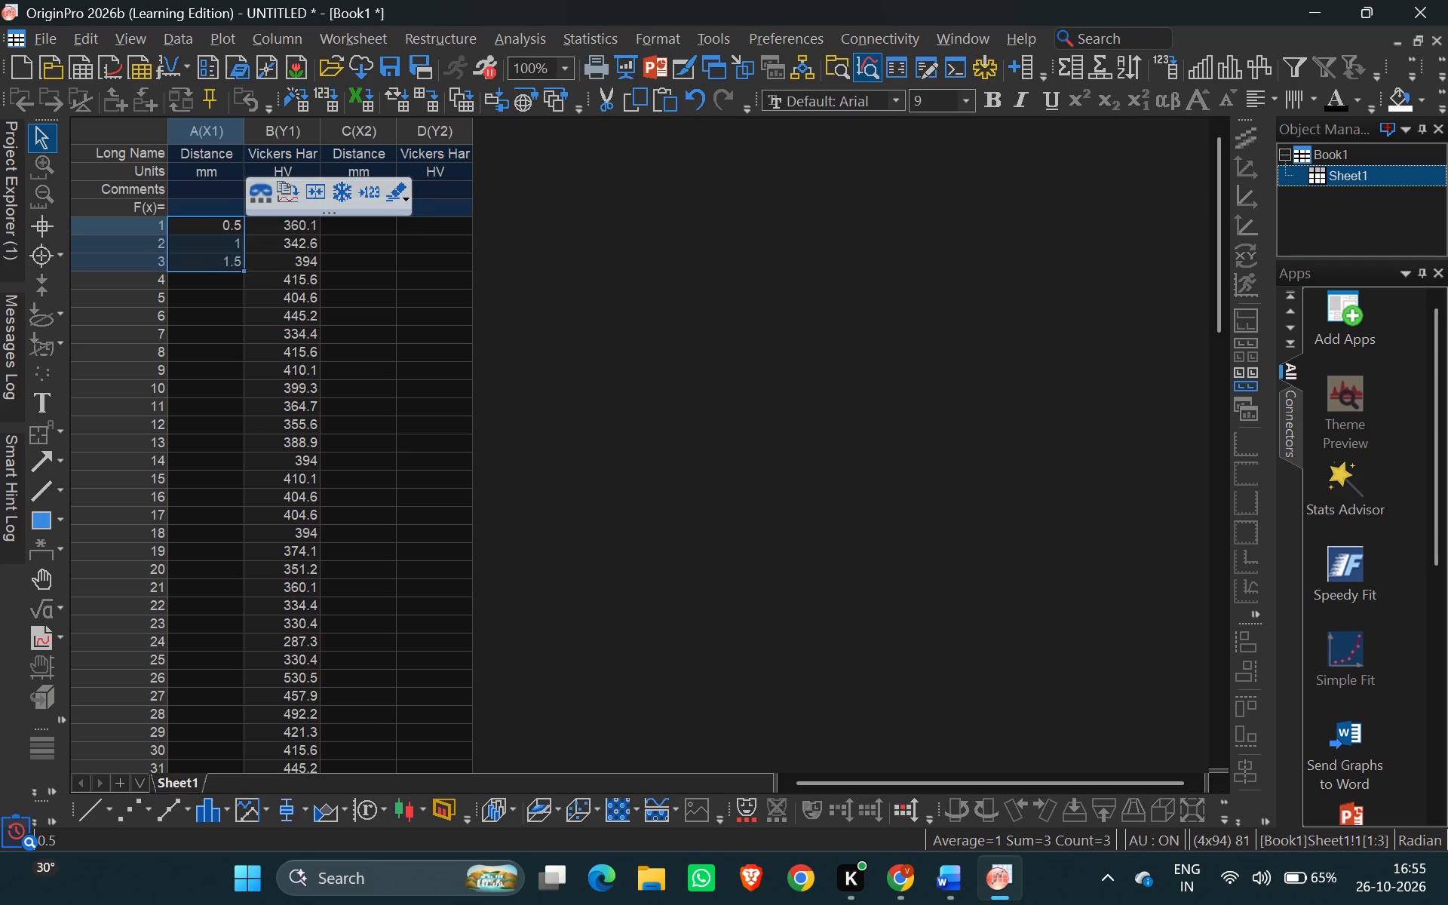
left_click_drag(241, 267, 238, 369)
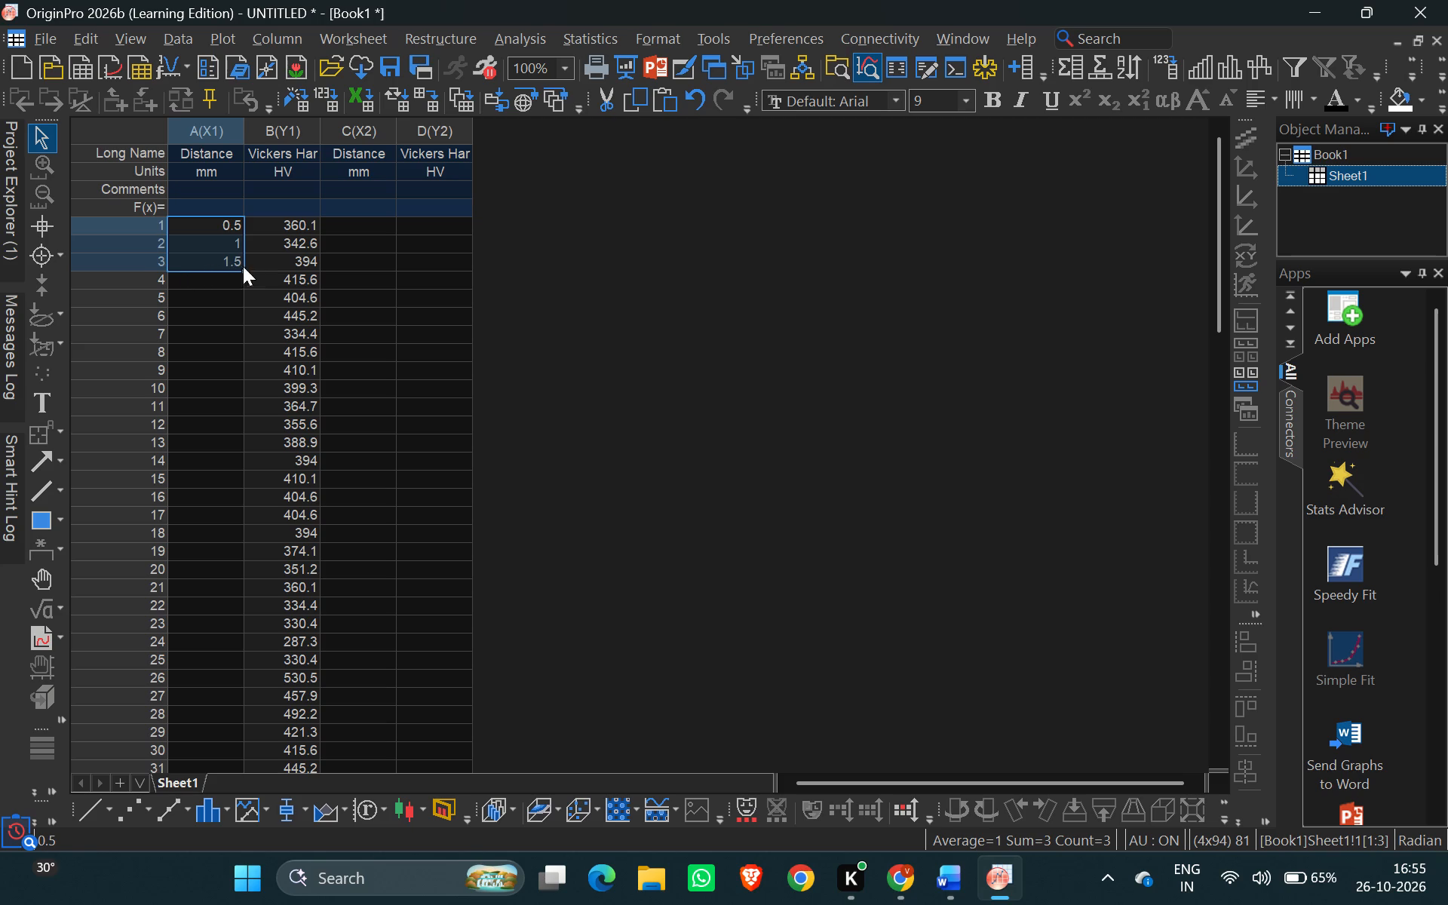
Enter 0.5 and 1 in rows 1 and 2 of Distance column C.
left_click(367, 219)
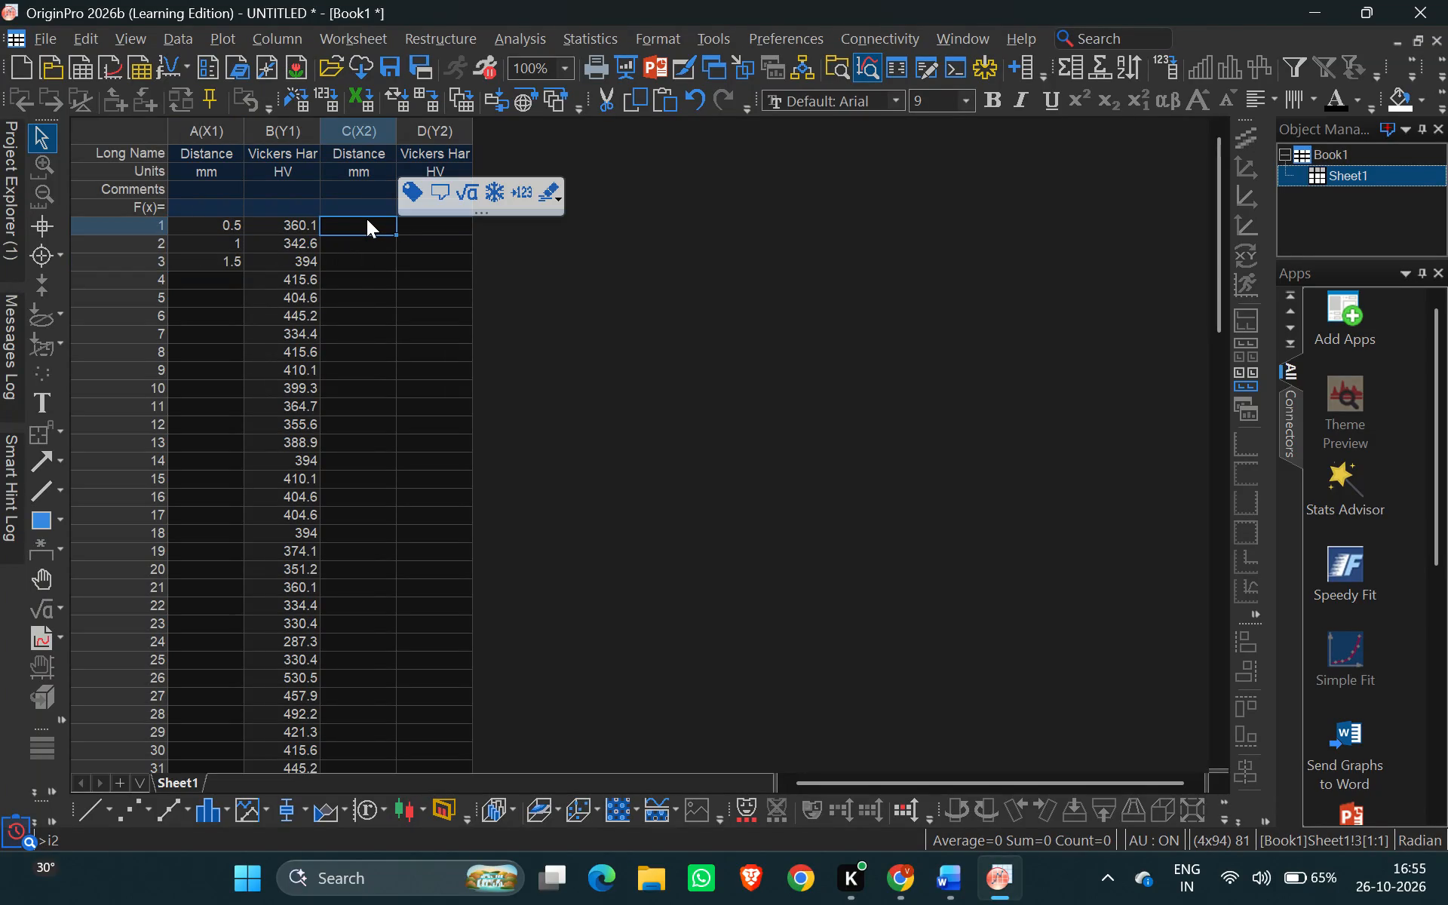
type("0.5")
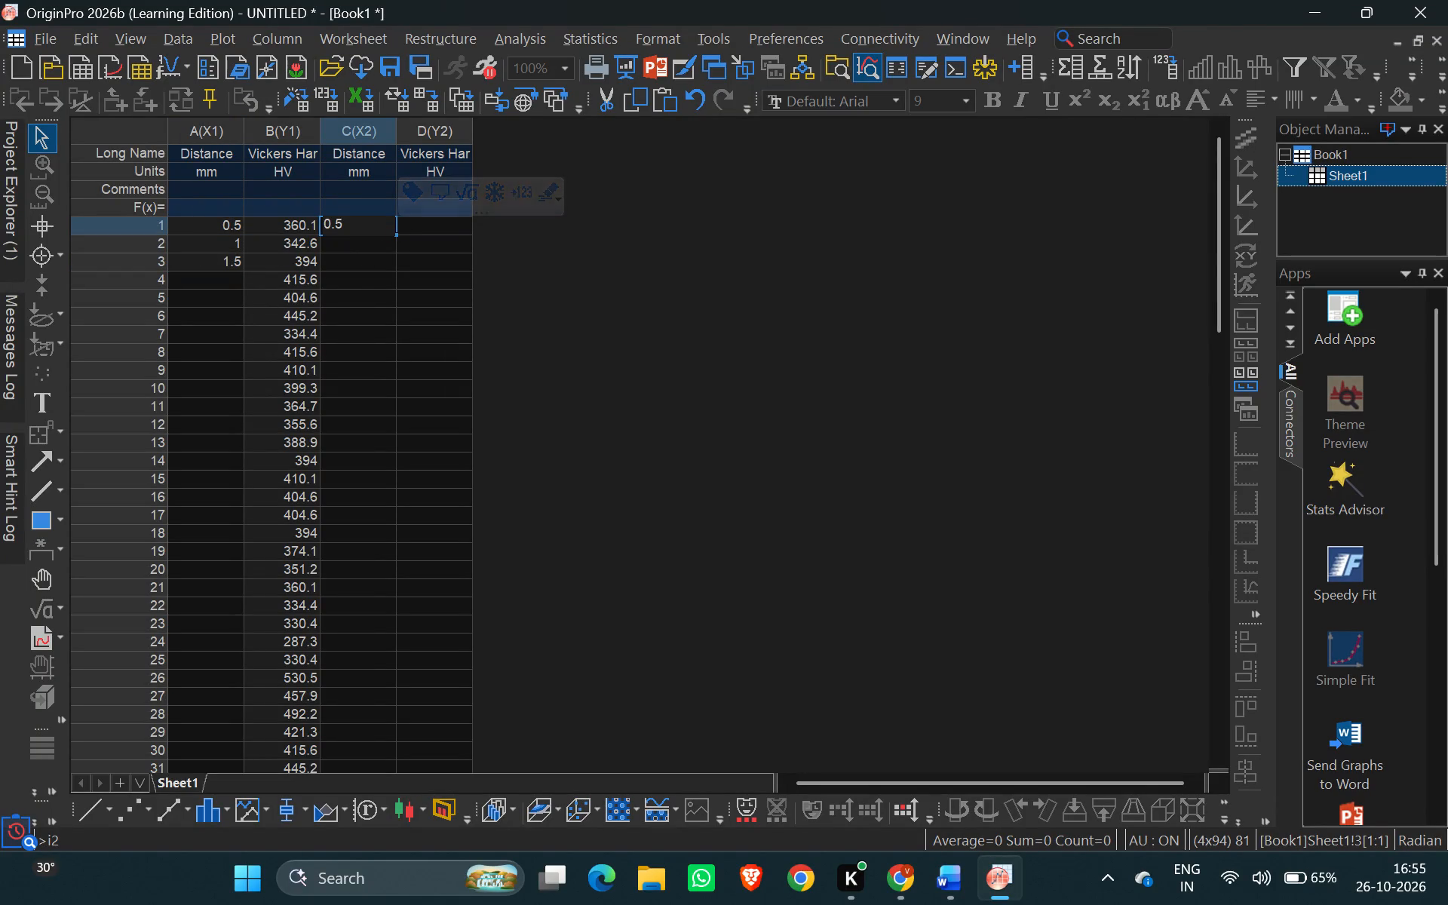
key("Down")
key("1")
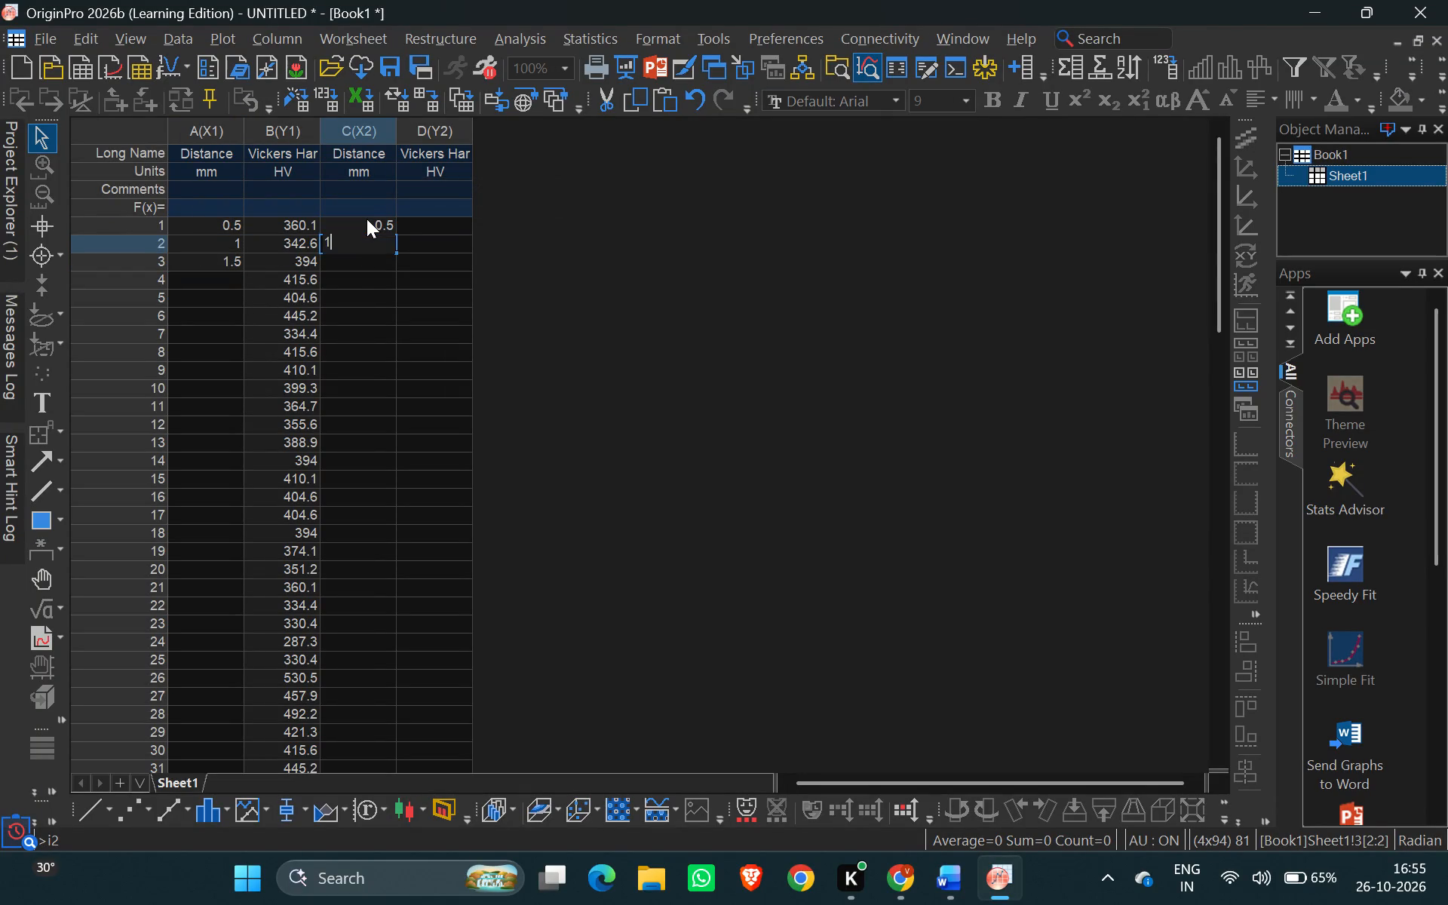
left_click(367, 219)
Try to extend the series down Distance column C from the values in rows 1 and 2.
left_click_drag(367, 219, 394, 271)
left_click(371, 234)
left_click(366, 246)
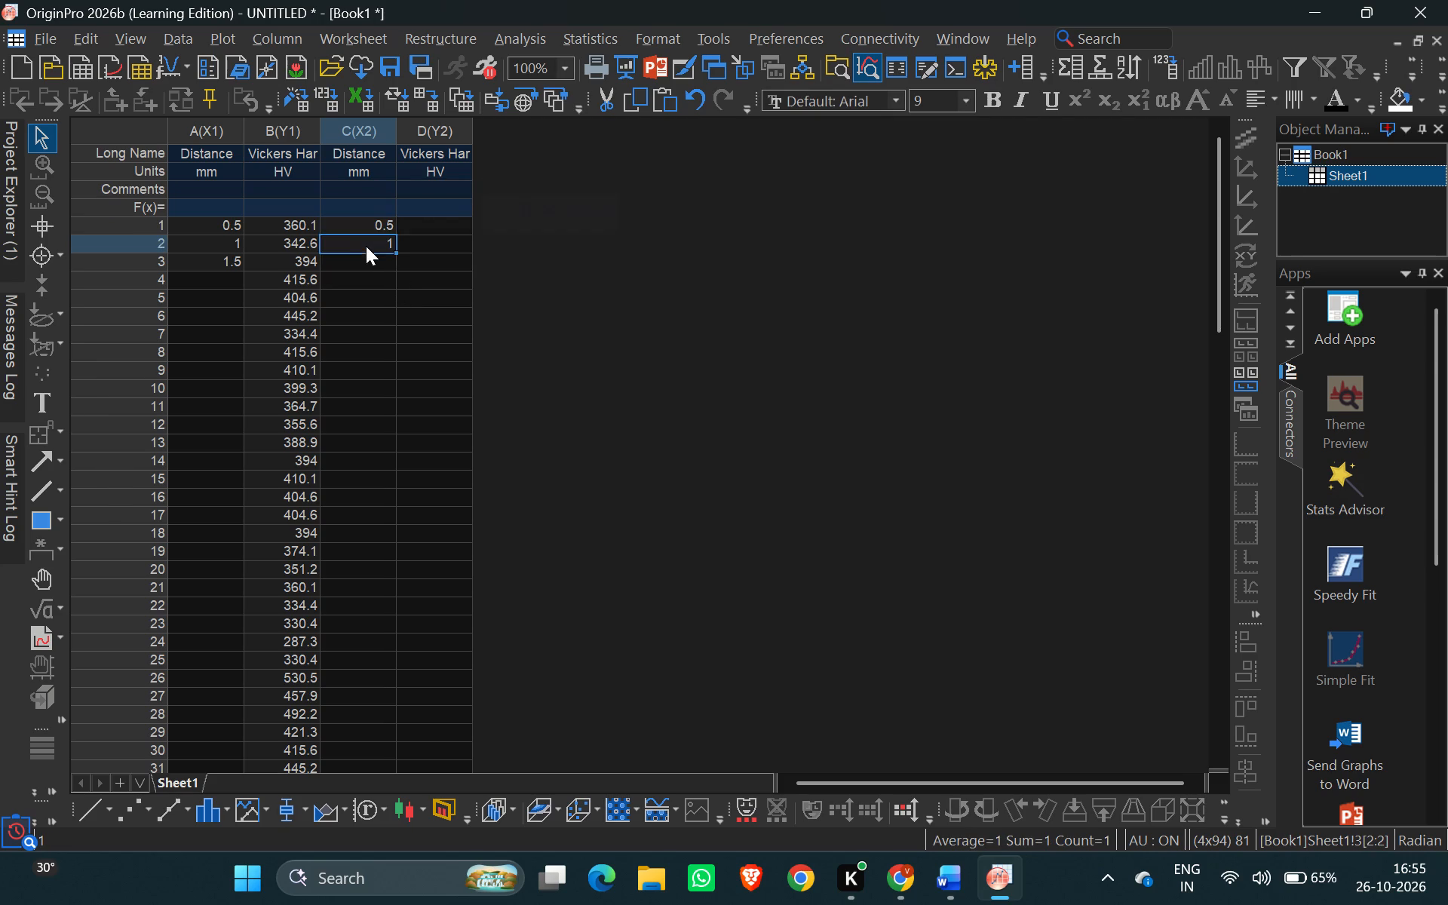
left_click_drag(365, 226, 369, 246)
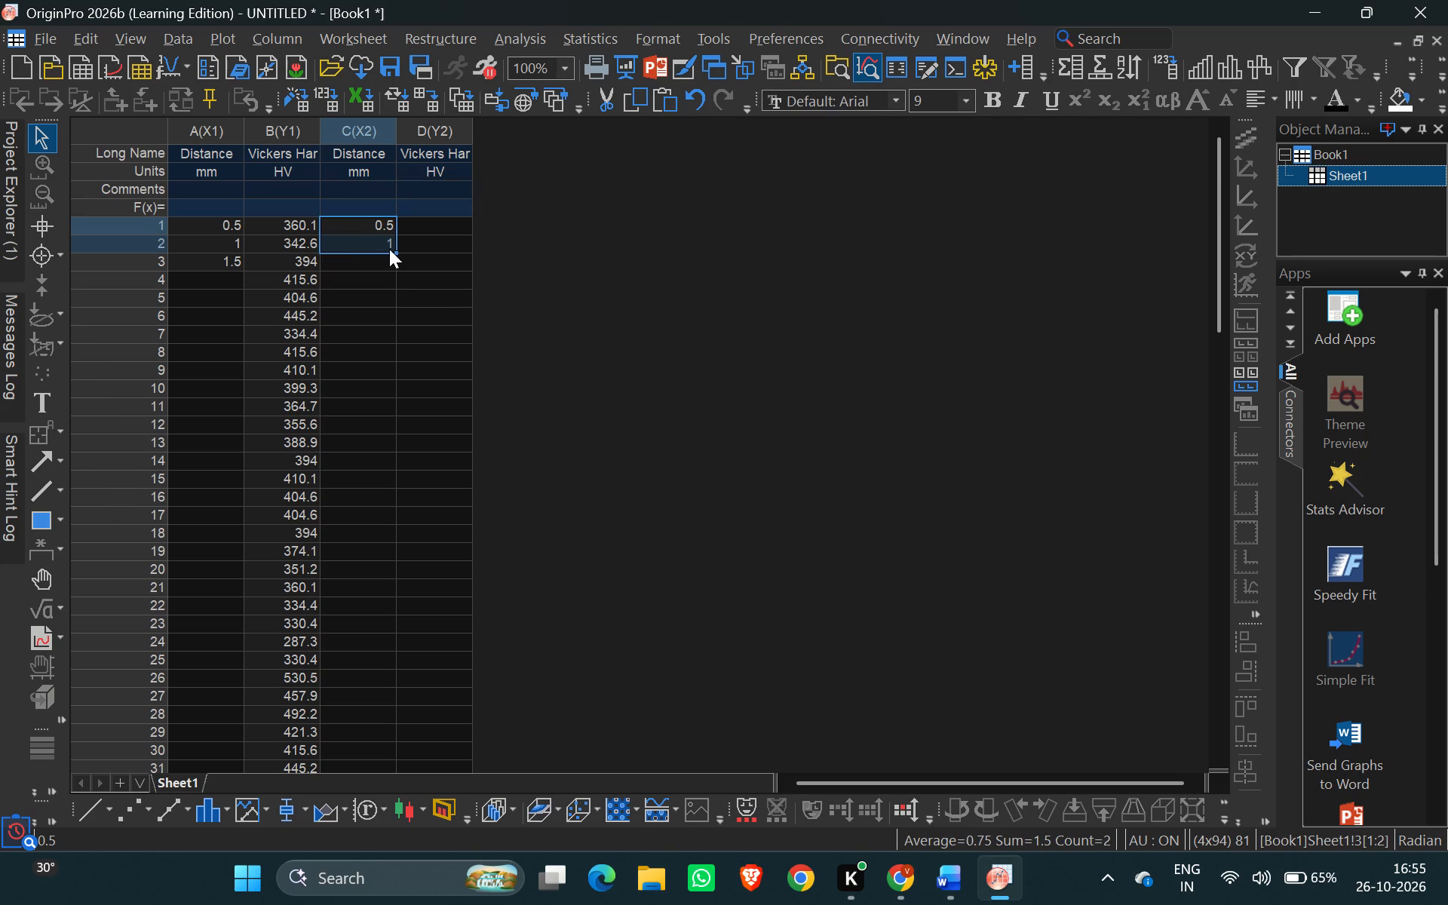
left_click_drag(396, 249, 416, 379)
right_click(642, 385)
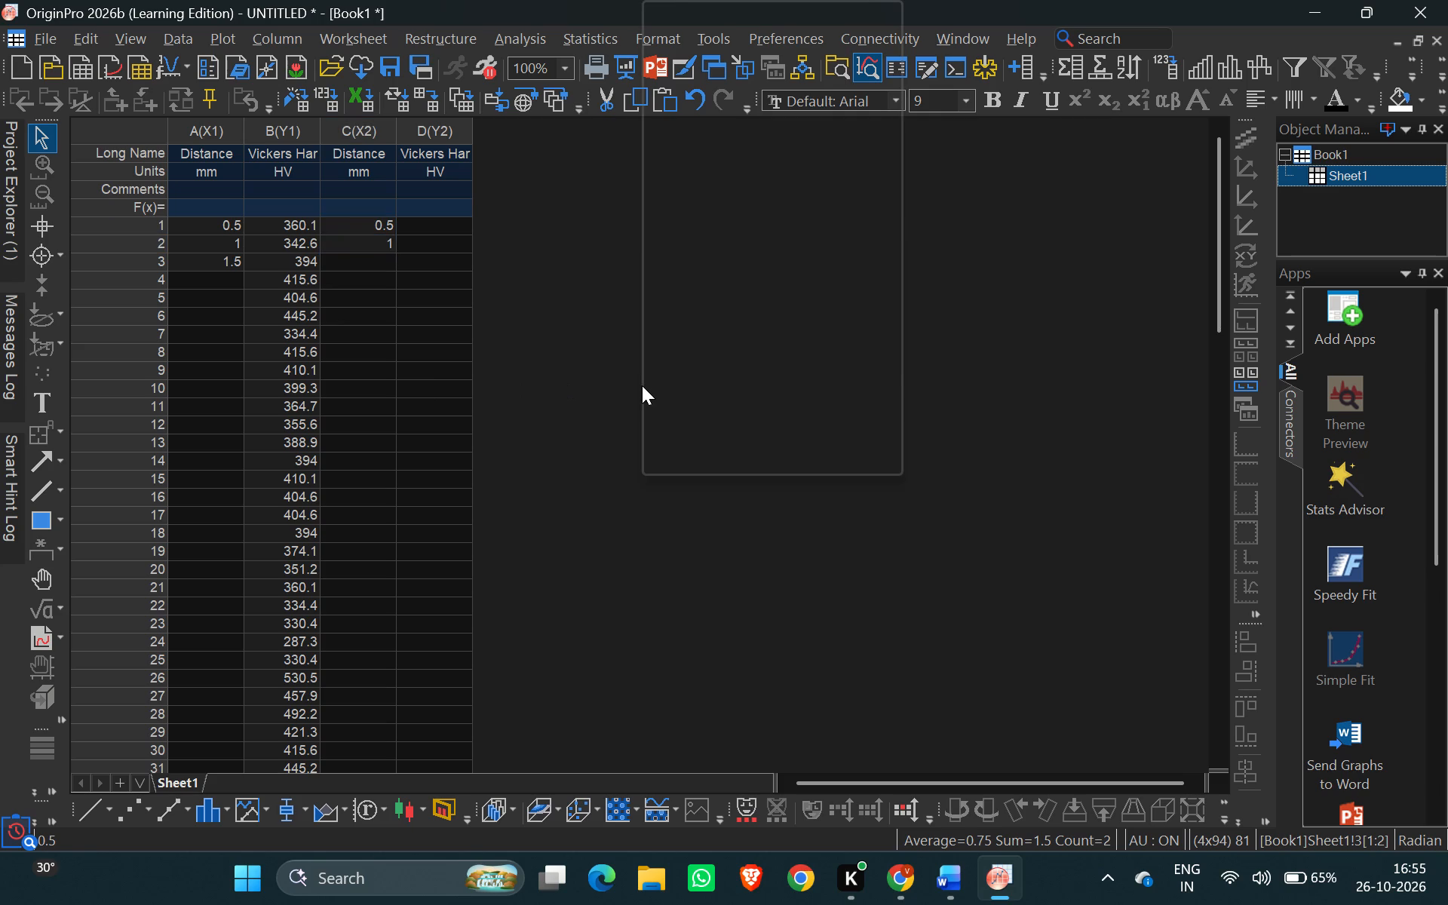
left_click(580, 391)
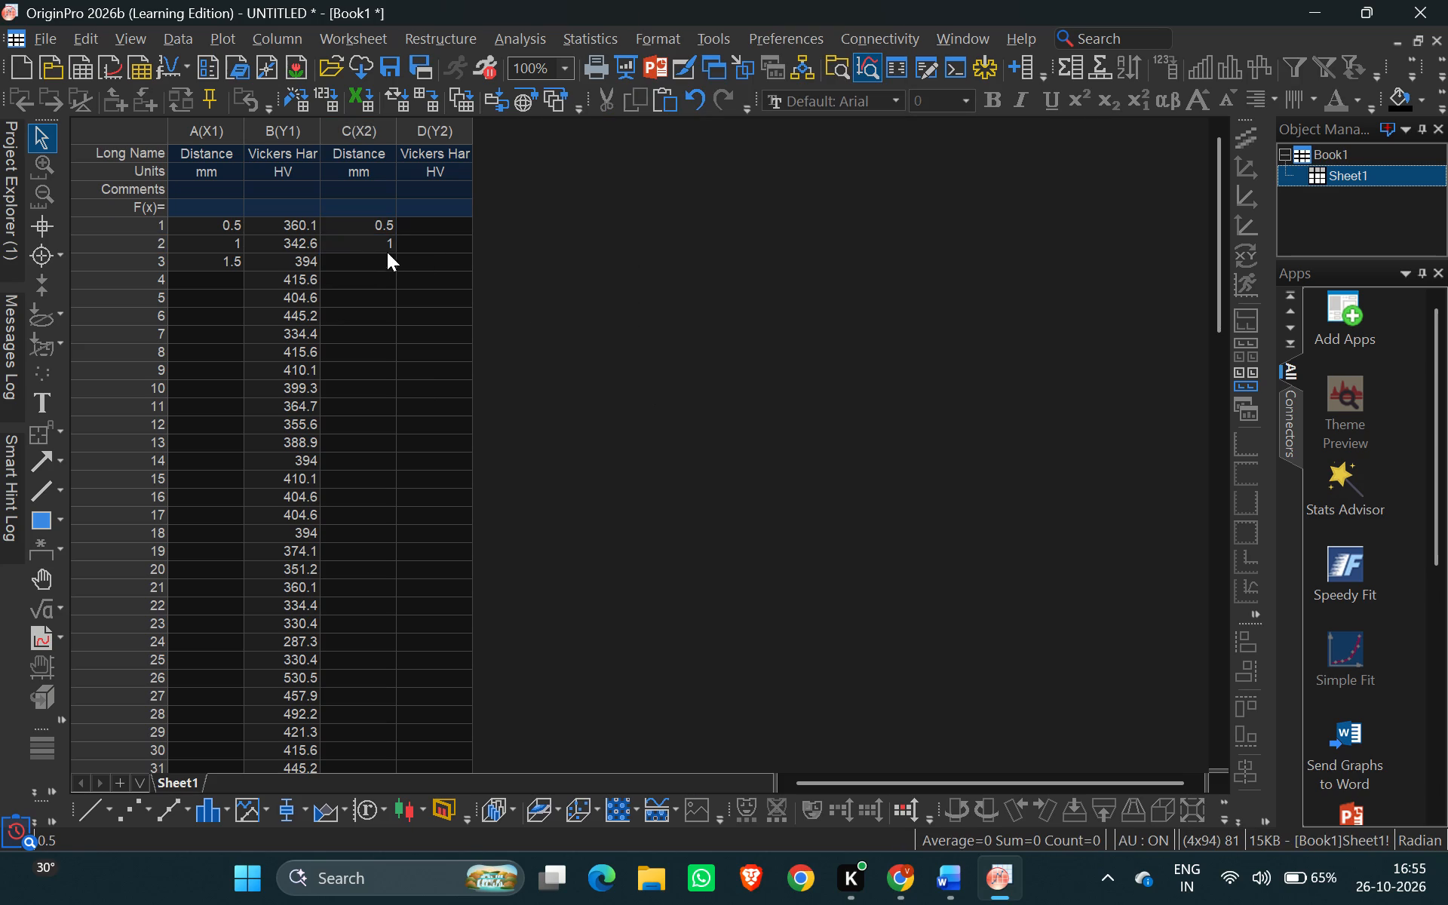
Mask the cells in rows 1 and 2 of Distance column C.
left_click(373, 247)
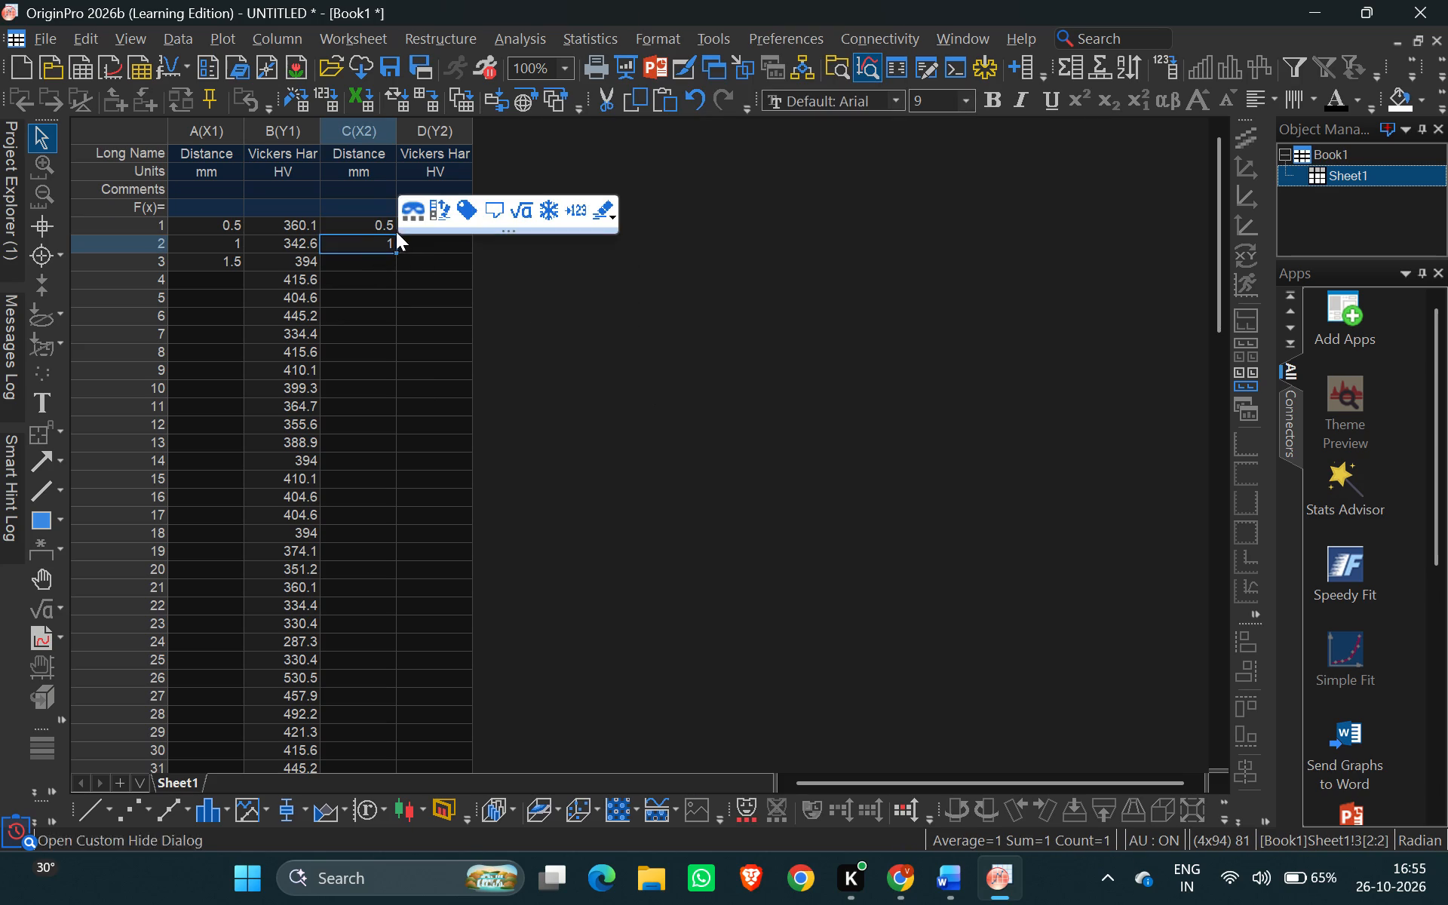
left_click_drag(372, 223, 379, 249)
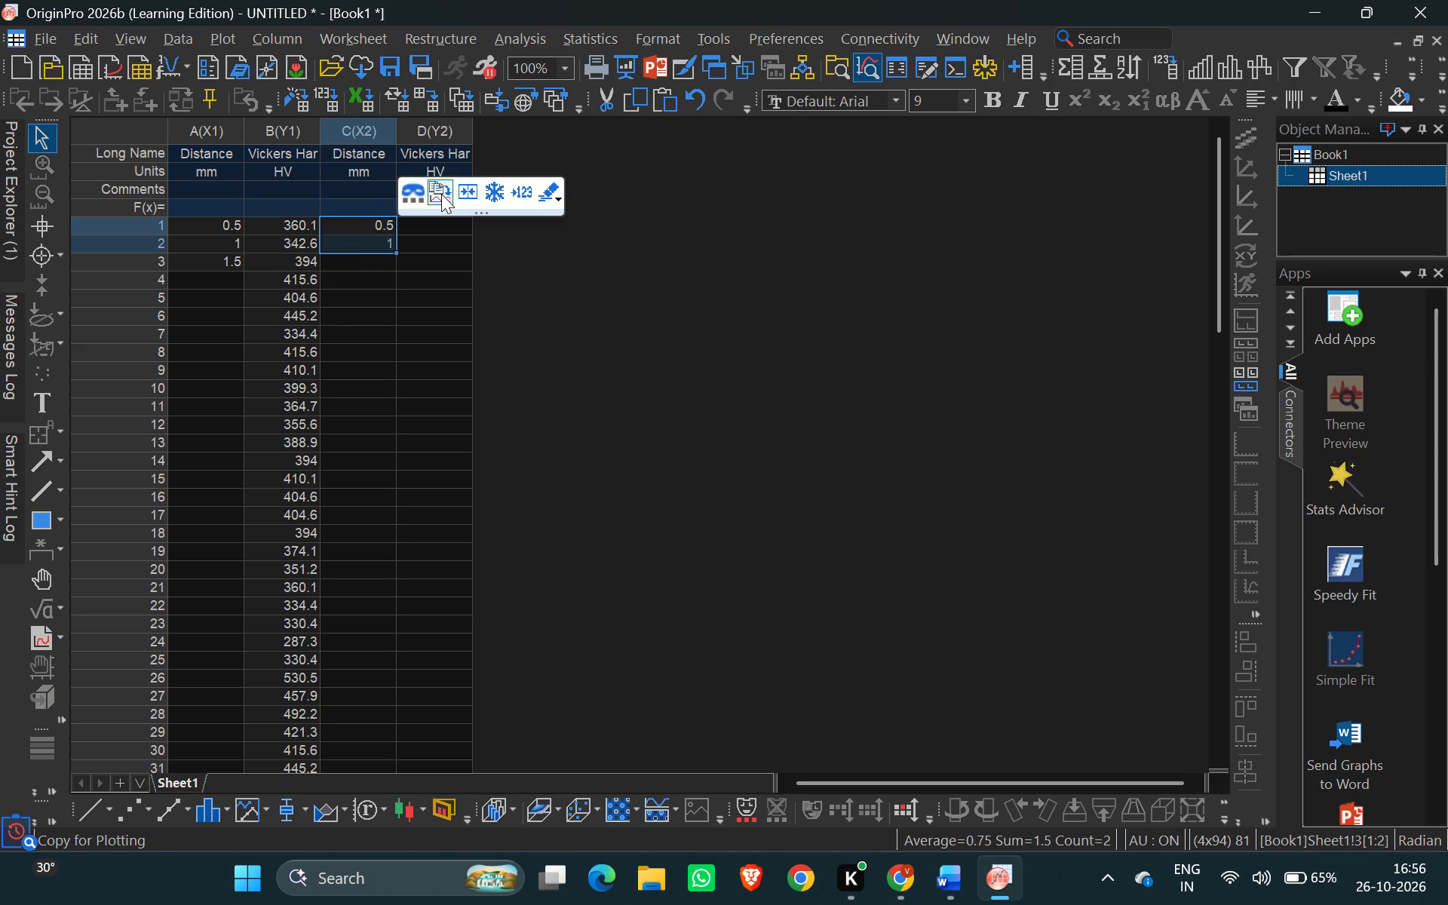
left_click(413, 197)
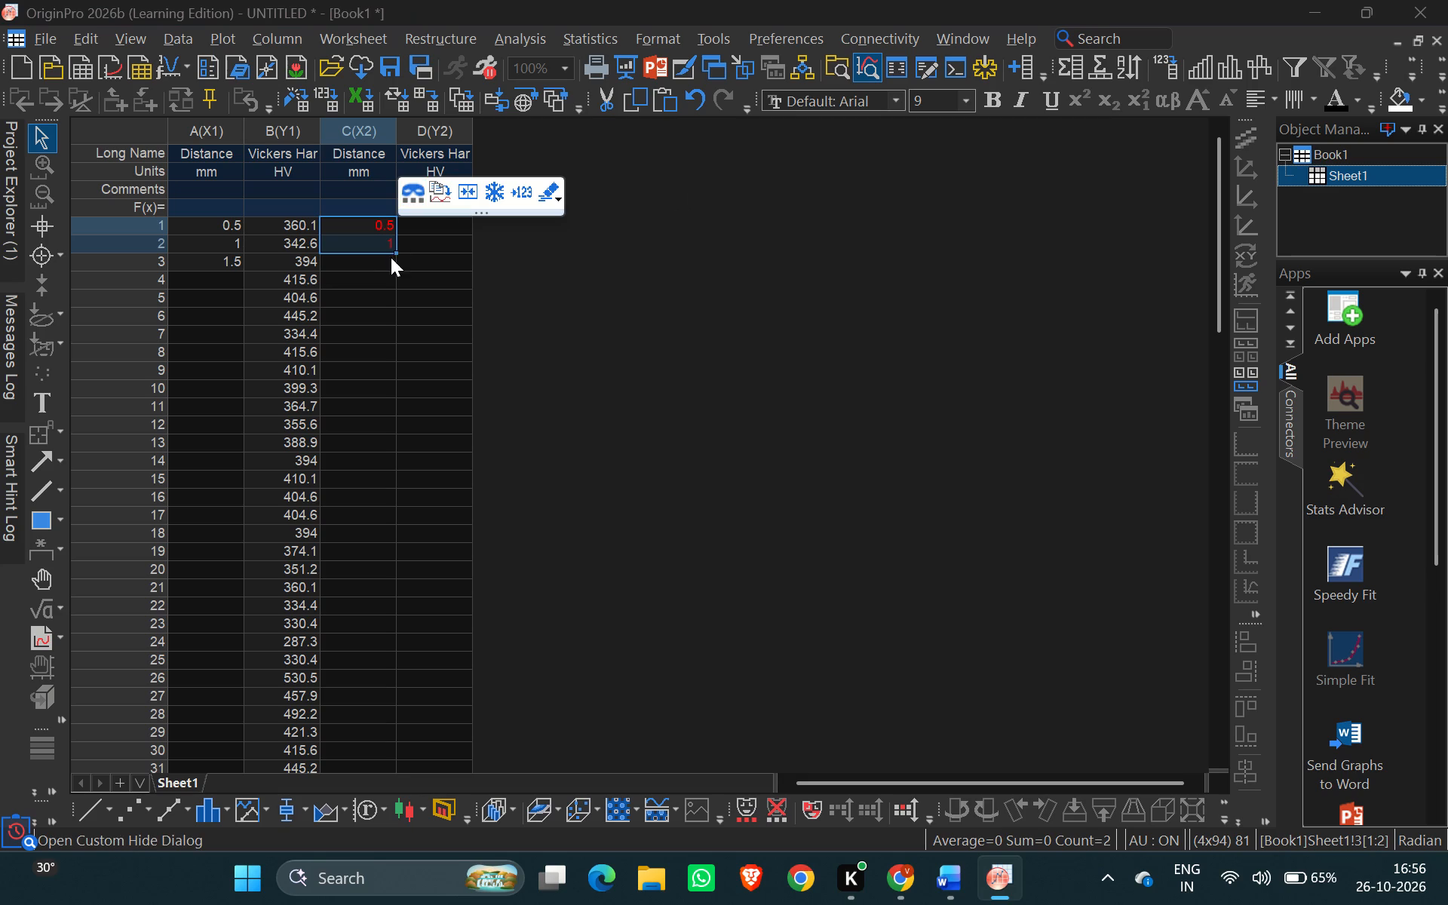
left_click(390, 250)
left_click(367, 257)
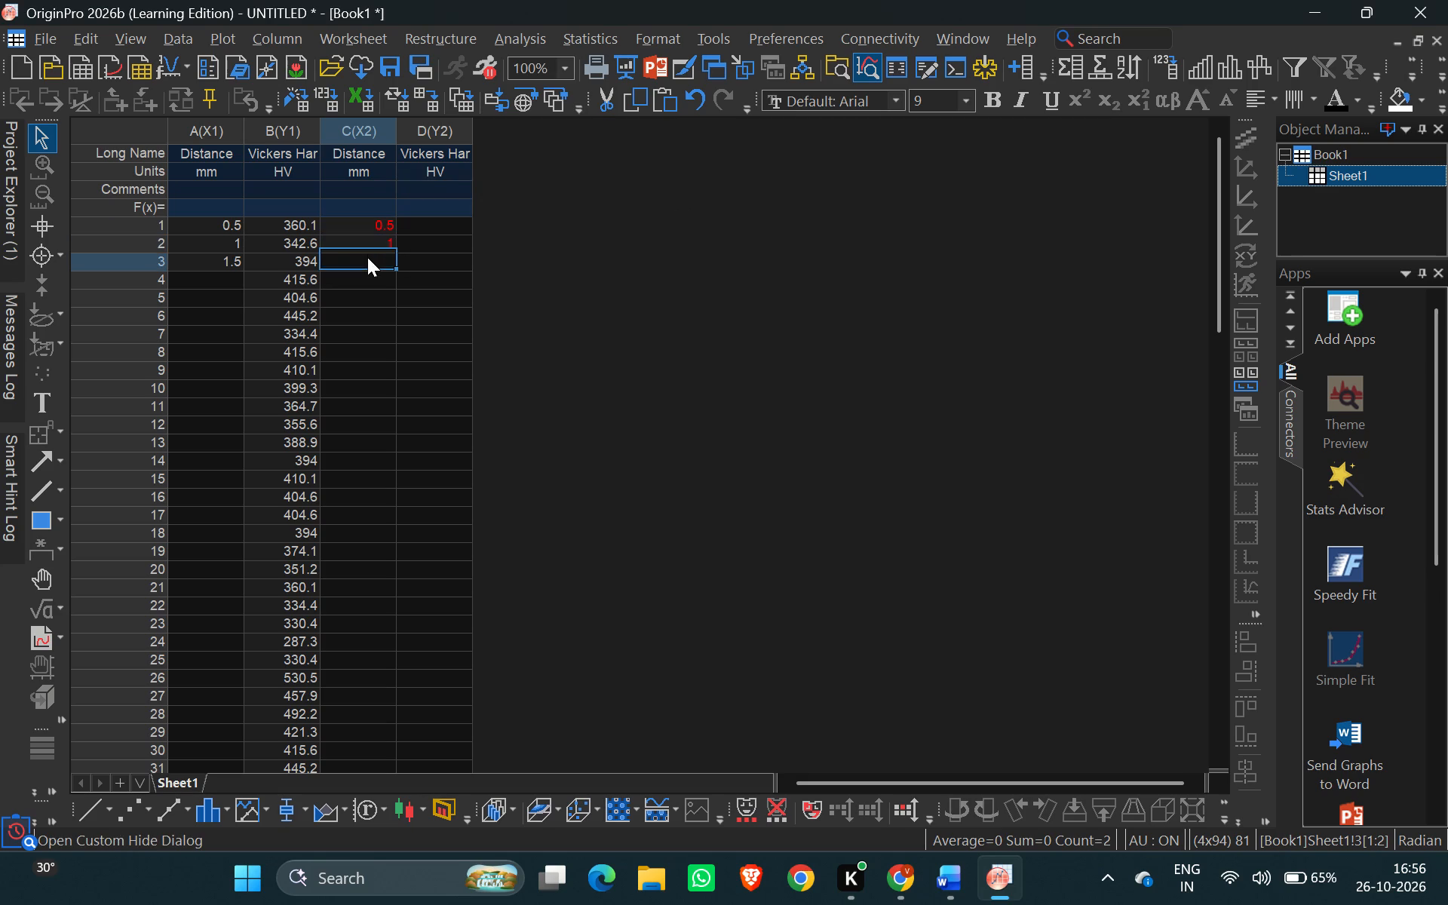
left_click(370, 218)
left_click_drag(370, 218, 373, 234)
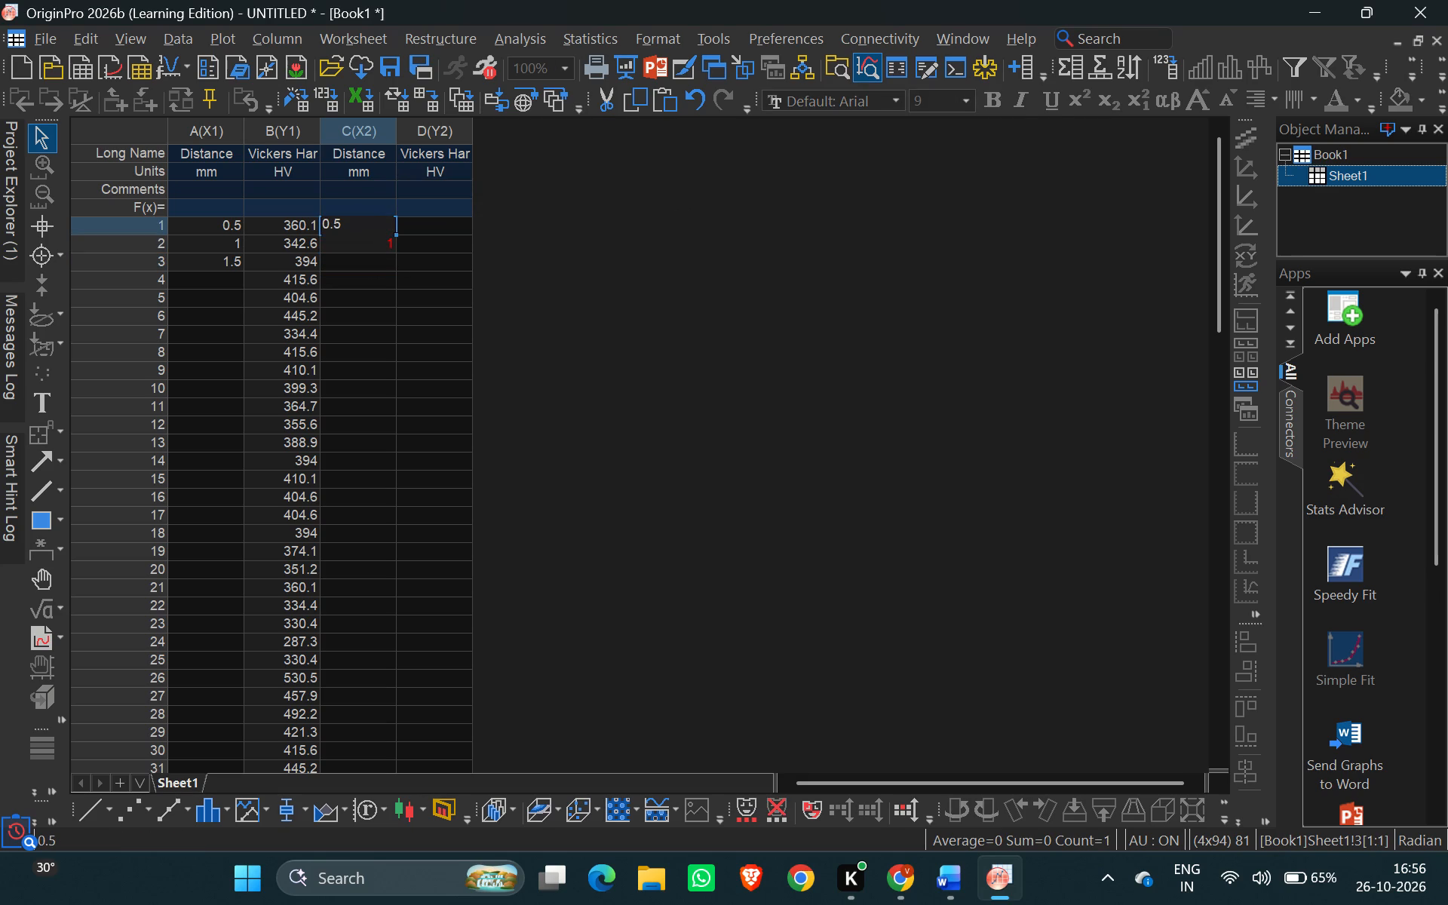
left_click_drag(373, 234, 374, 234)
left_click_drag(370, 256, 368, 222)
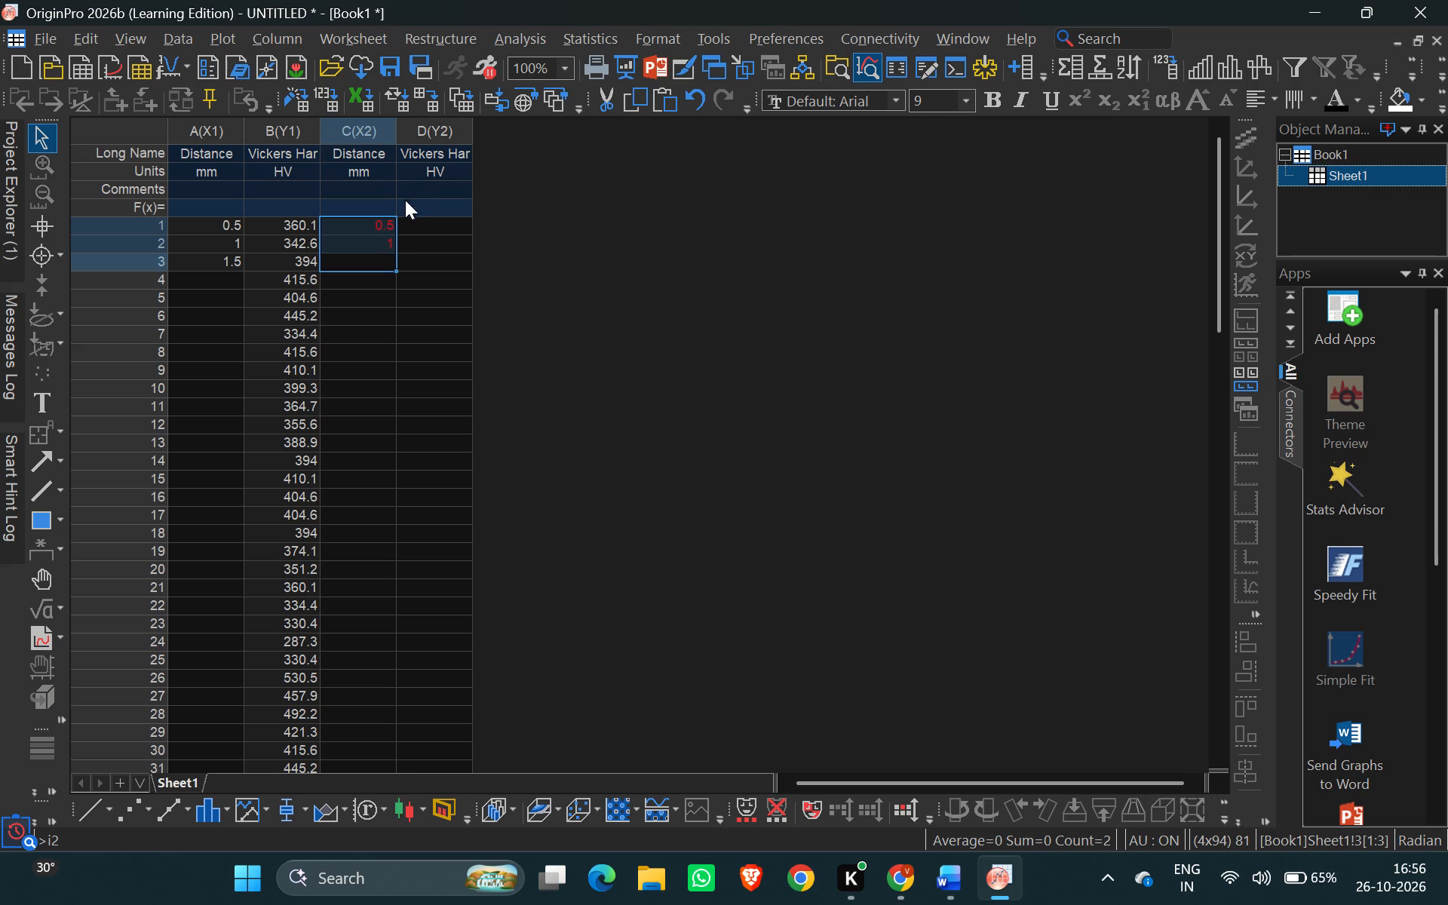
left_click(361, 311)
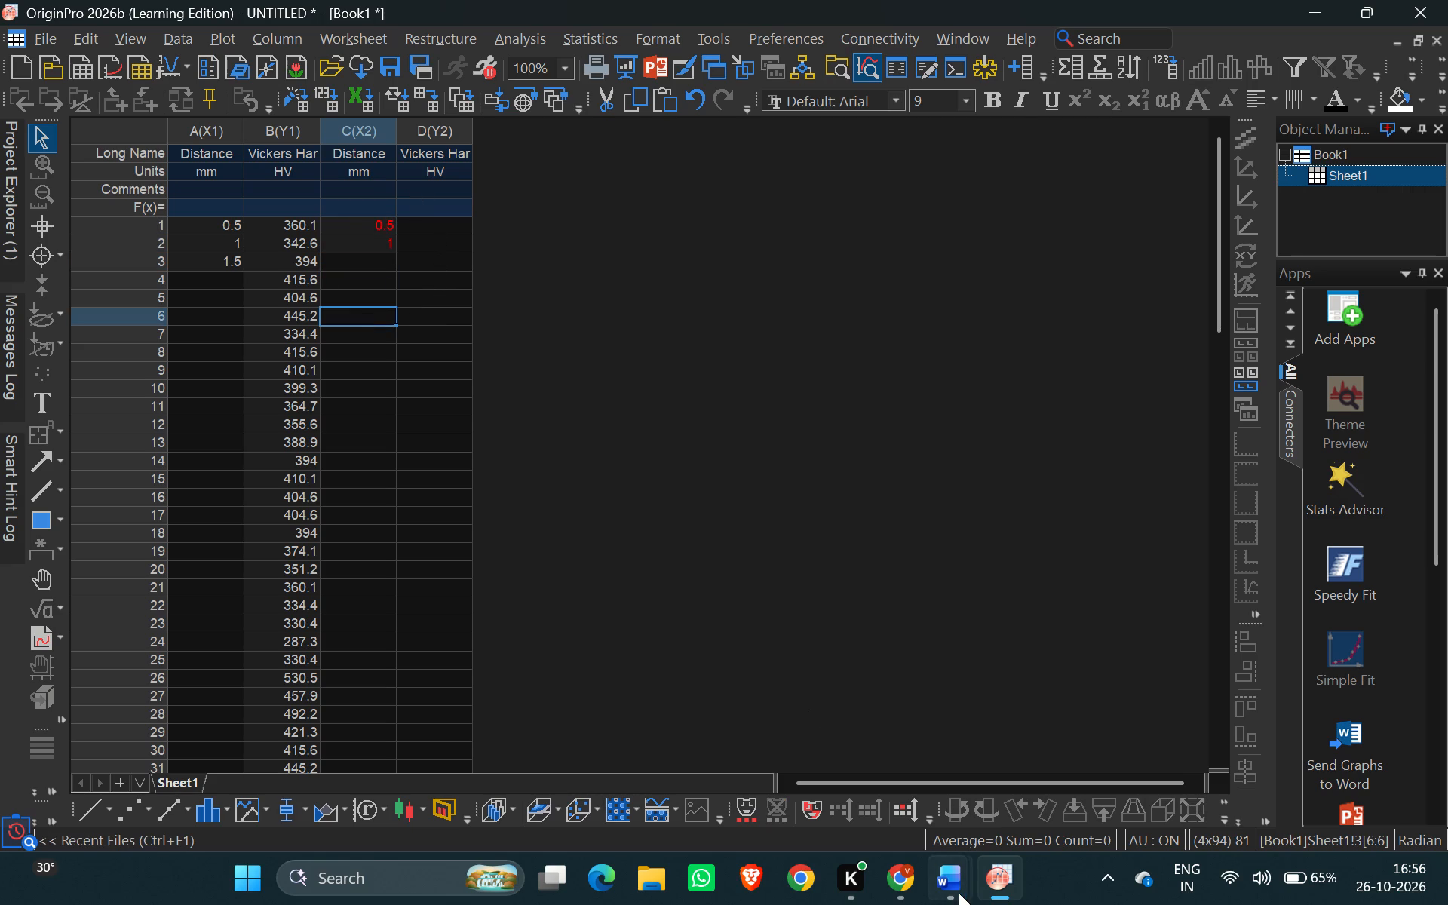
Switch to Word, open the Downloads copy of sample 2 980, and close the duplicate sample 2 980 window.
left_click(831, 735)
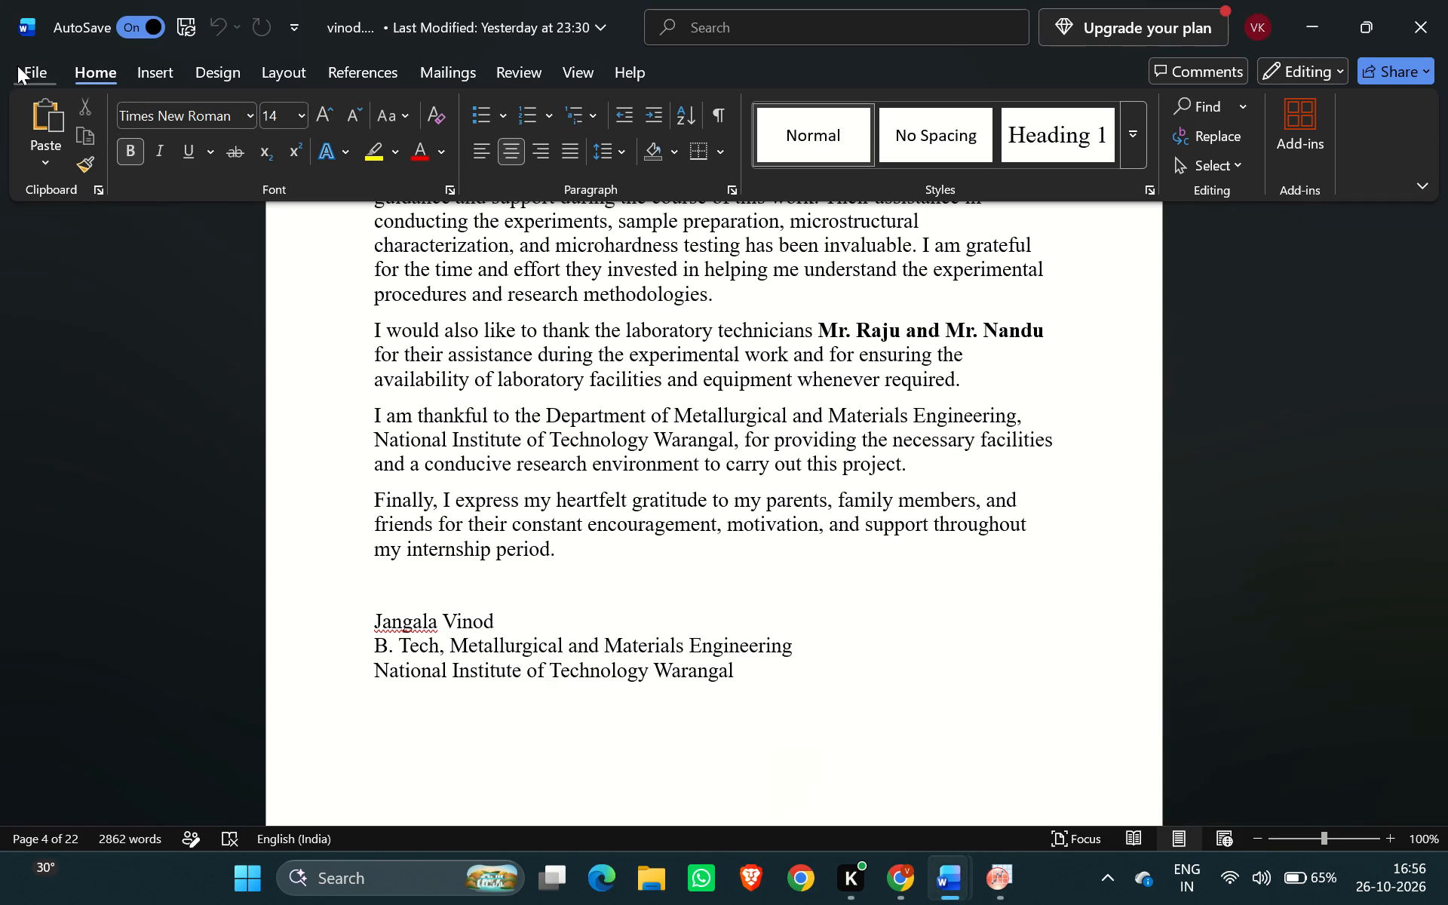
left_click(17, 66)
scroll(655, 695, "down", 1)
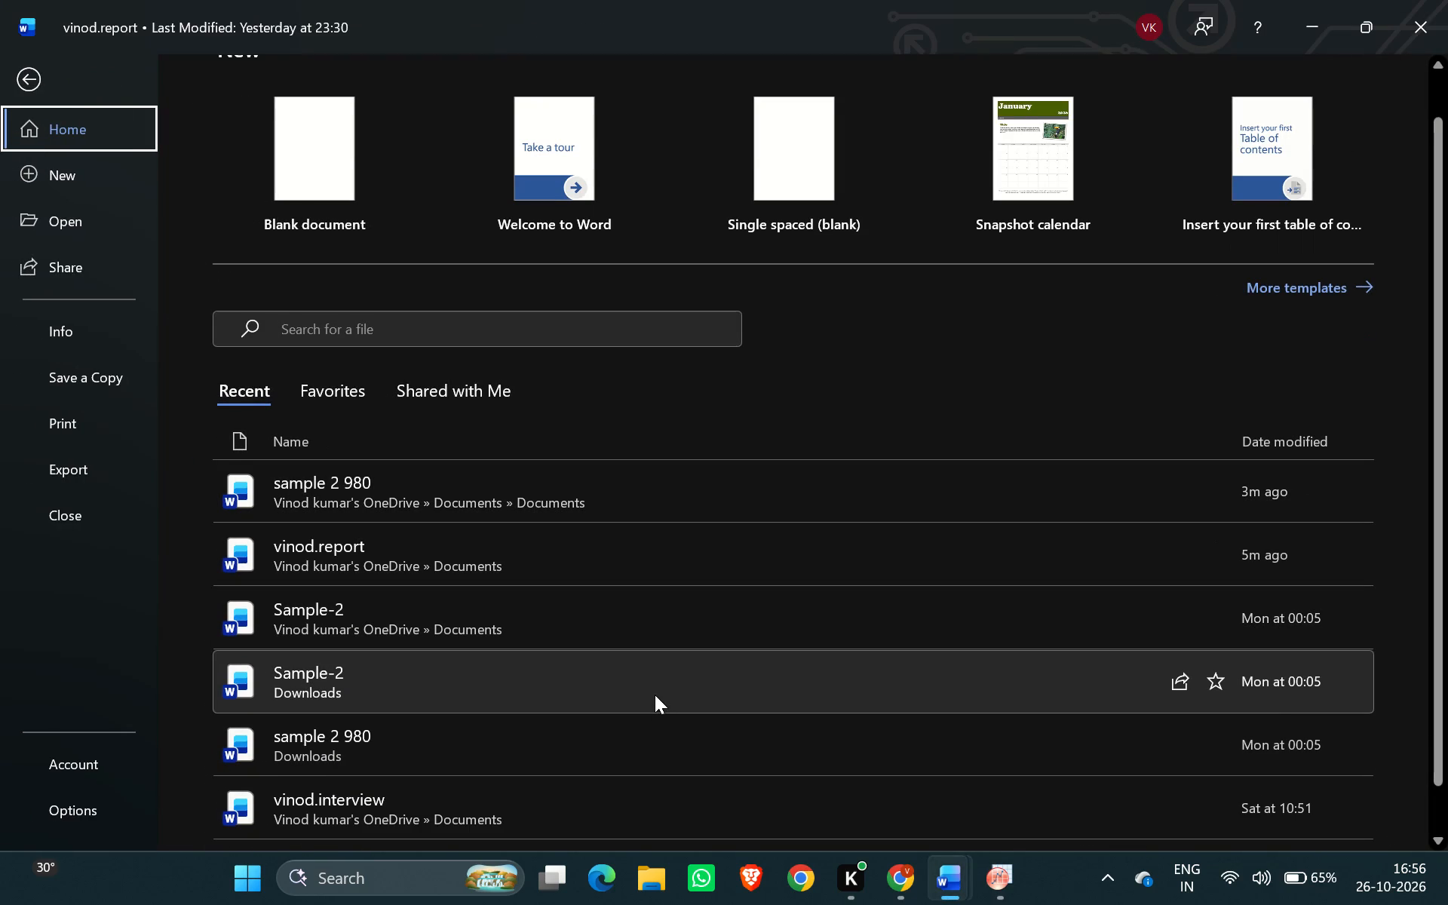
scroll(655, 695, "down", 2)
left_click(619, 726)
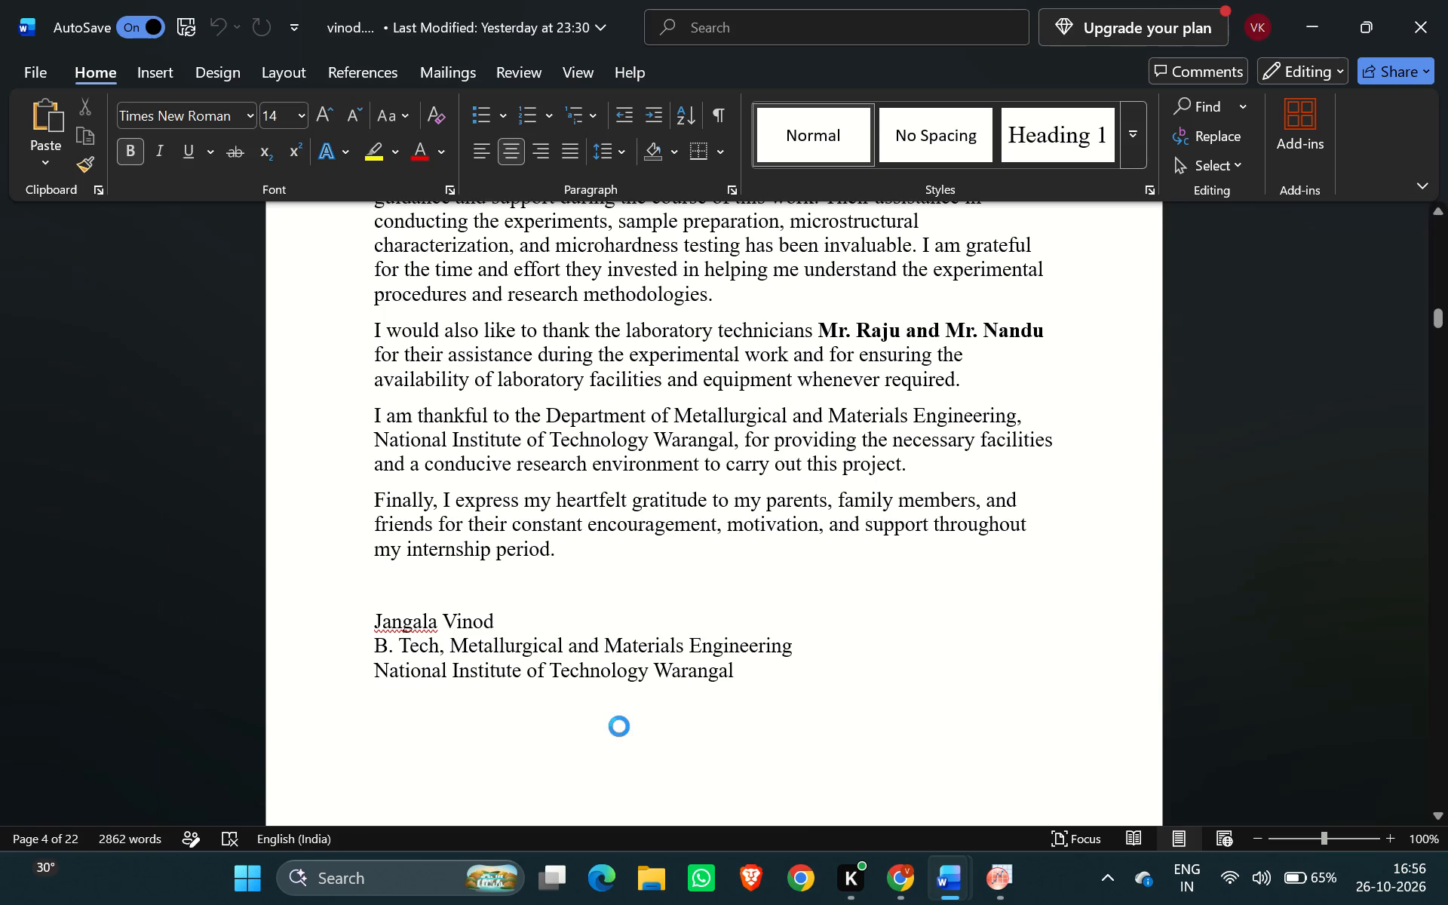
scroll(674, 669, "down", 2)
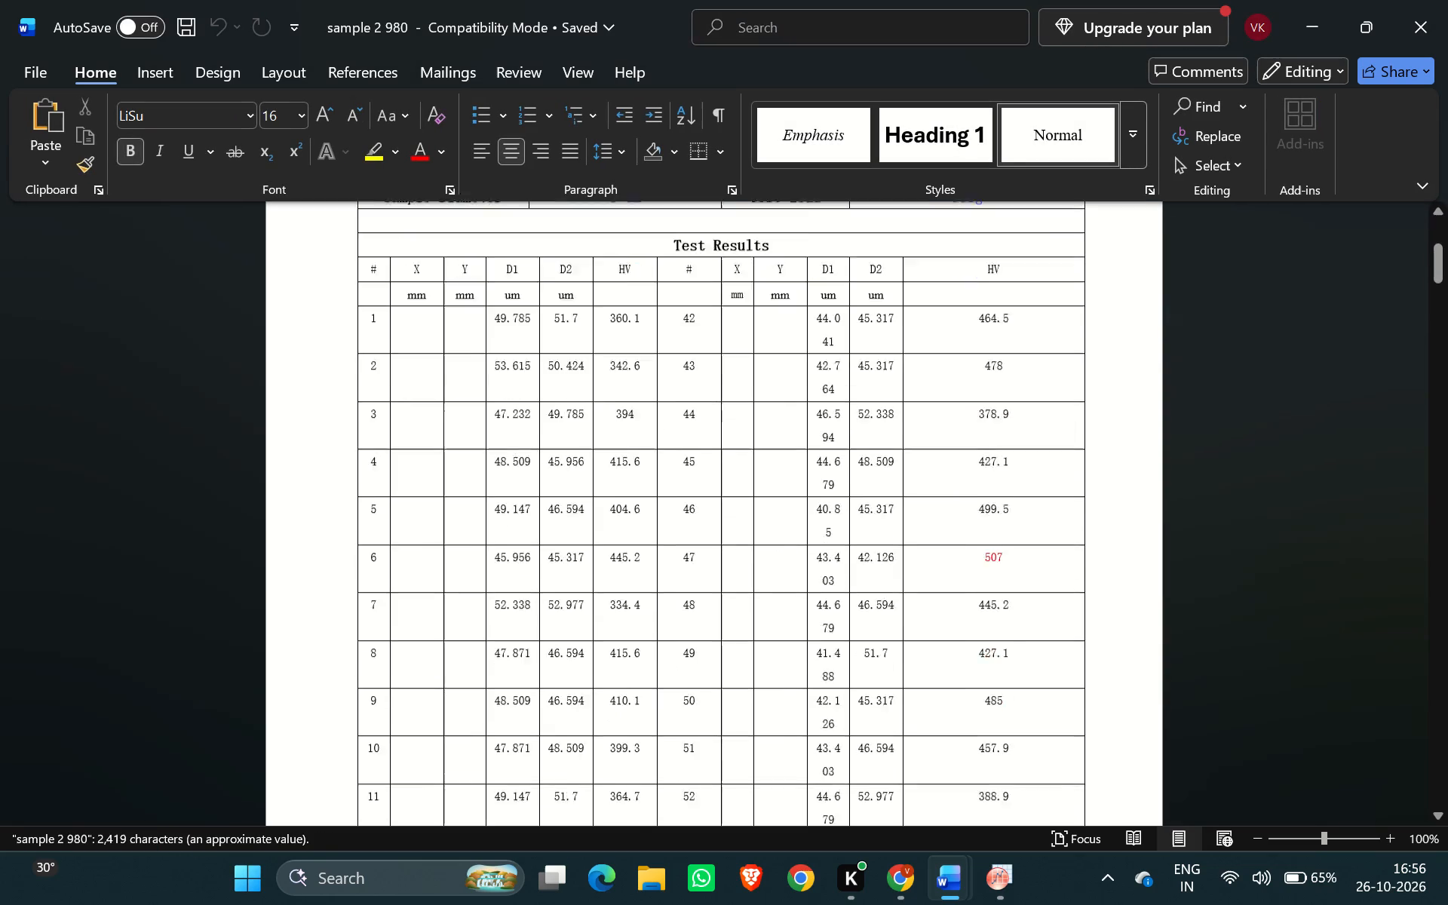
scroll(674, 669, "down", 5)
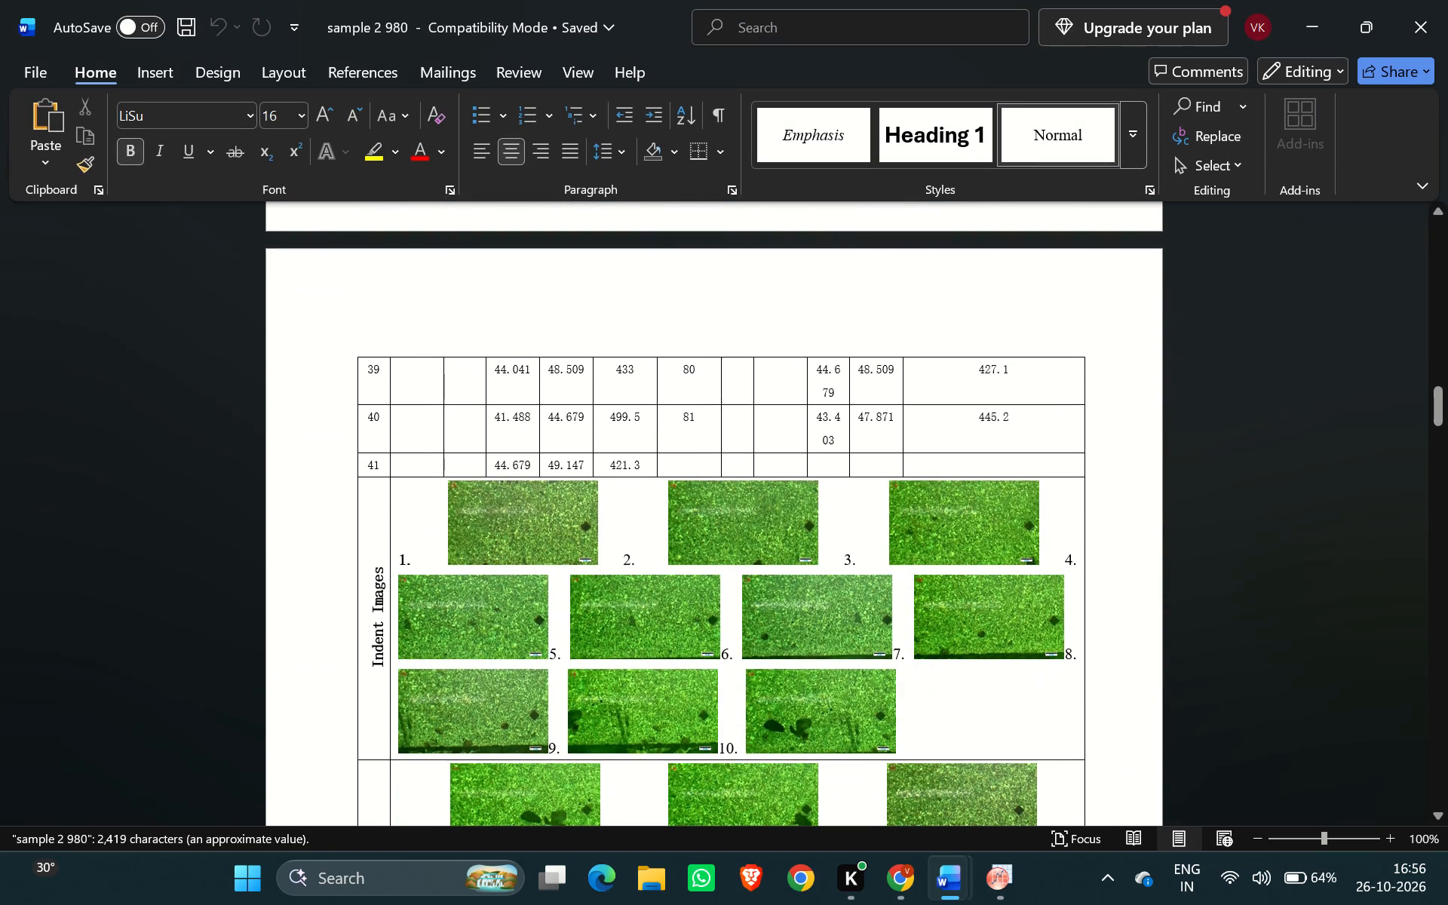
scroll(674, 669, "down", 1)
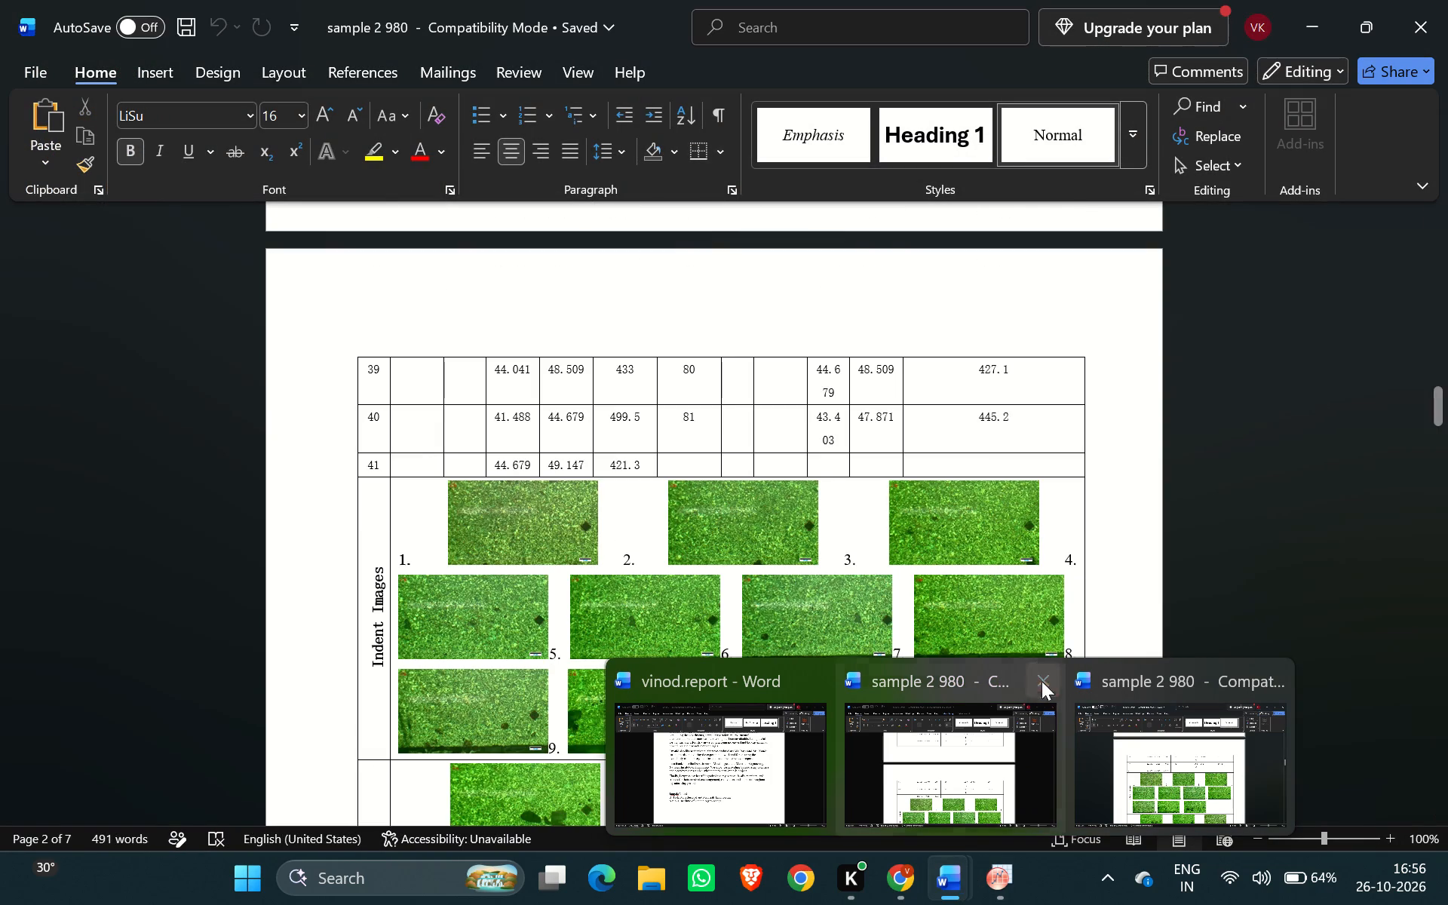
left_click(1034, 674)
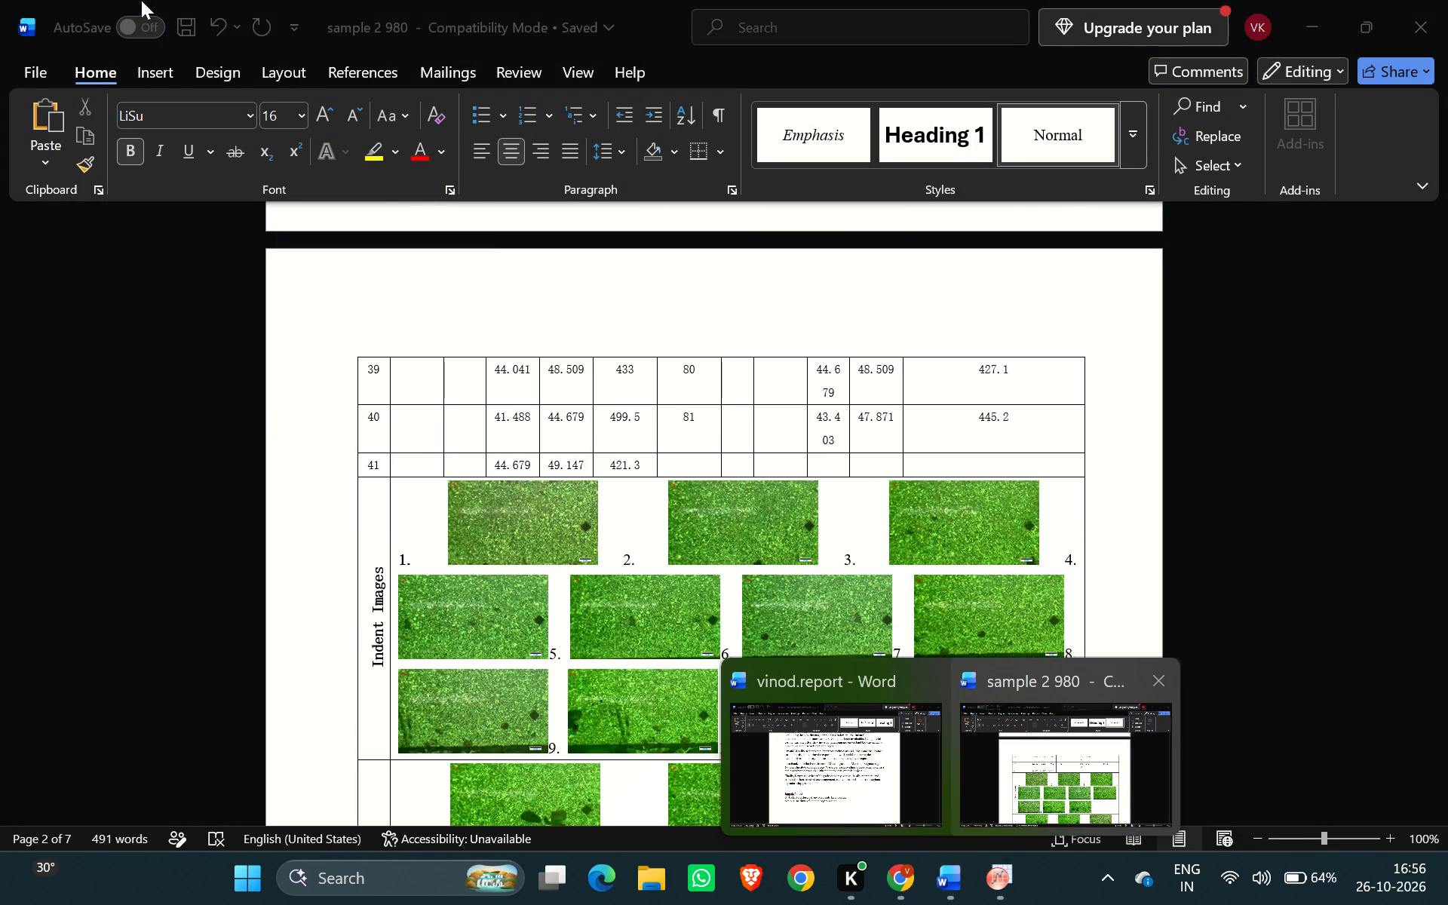
Open the recent Sample-2 document stored in the OneDrive Documents folder.
left_click(27, 75)
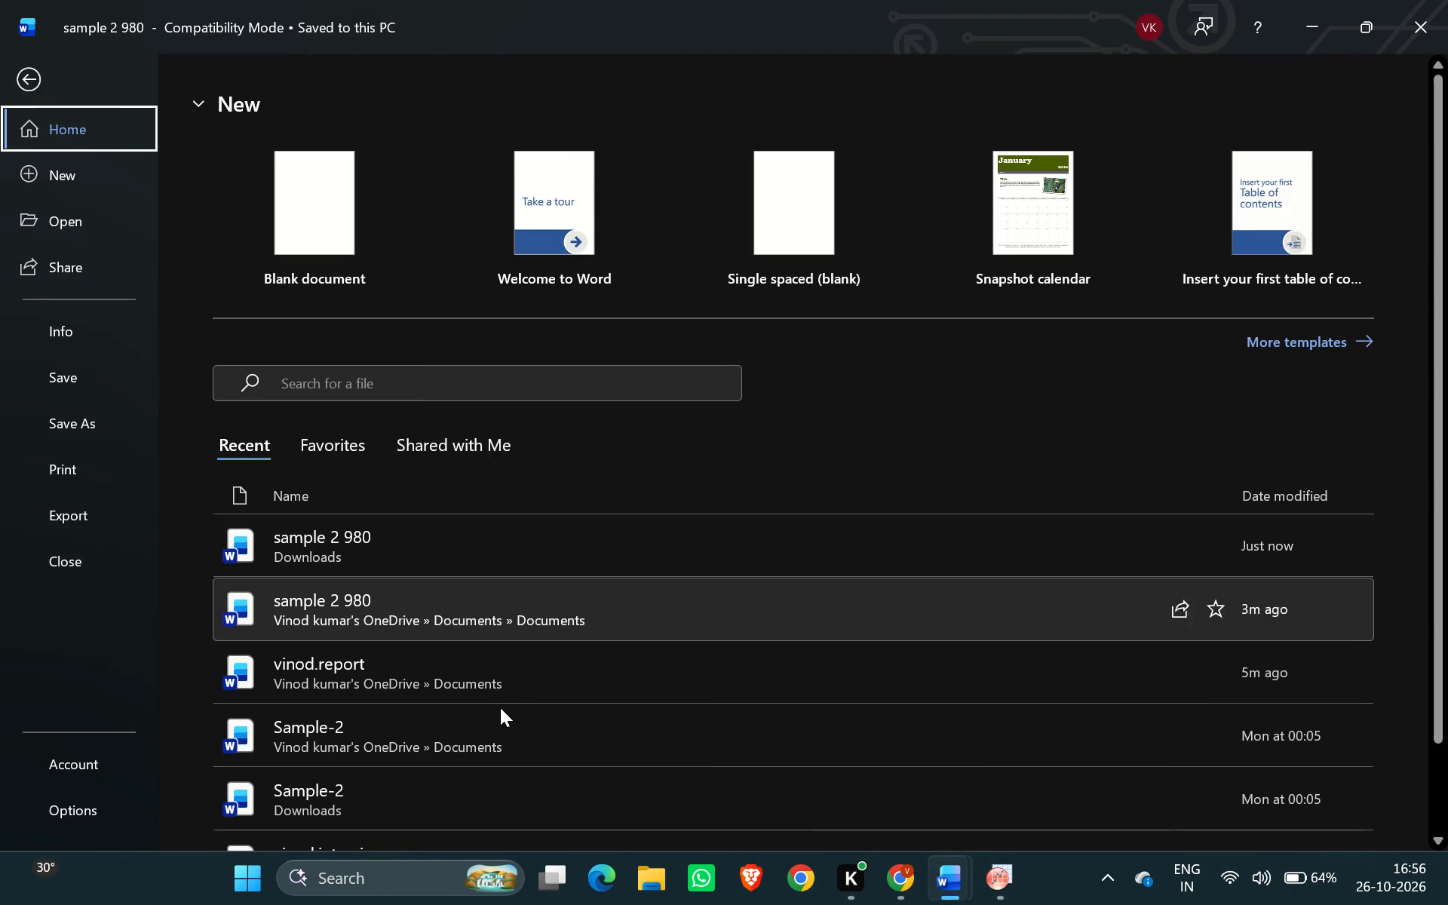
double_click(519, 734)
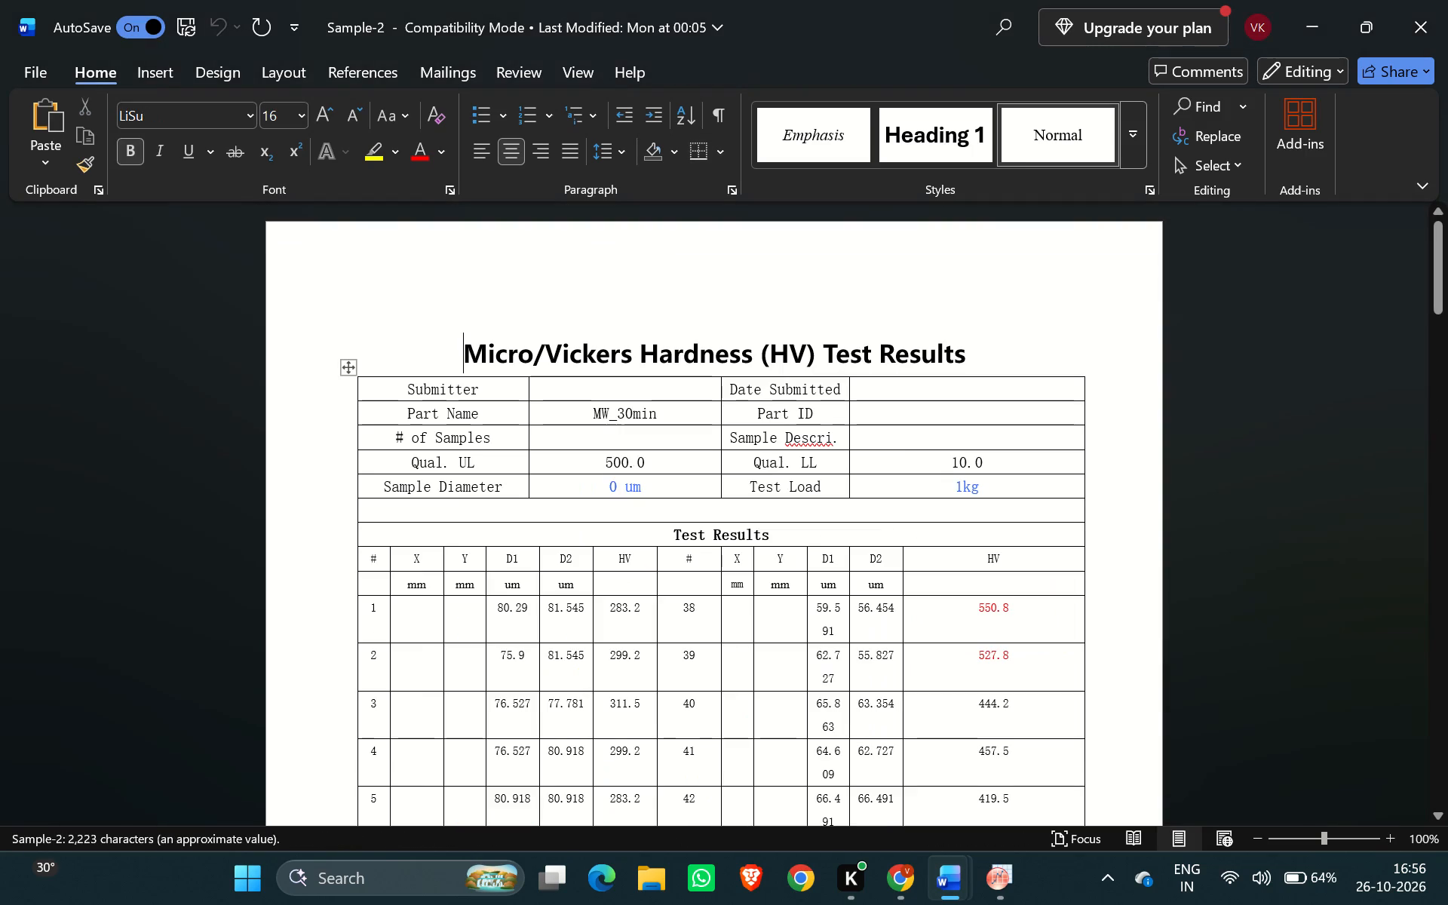
Copy the HV values of tests 1 to 37 from Sample-2 into Origin's Vickers hardness column D, starting at row 1.
scroll(671, 489, "down", 2)
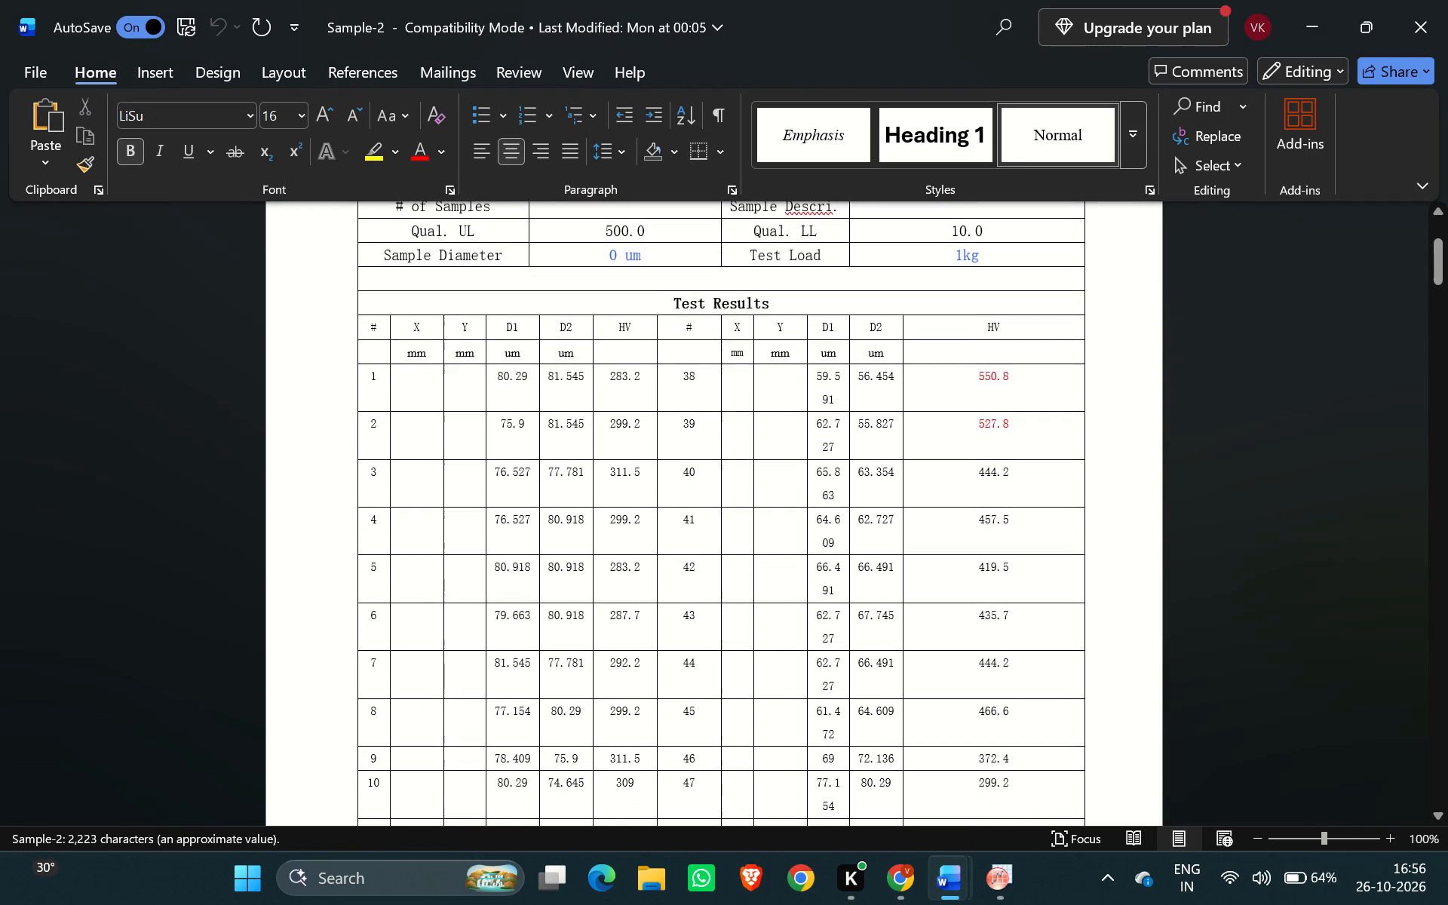
left_click_drag(611, 370, 630, 660)
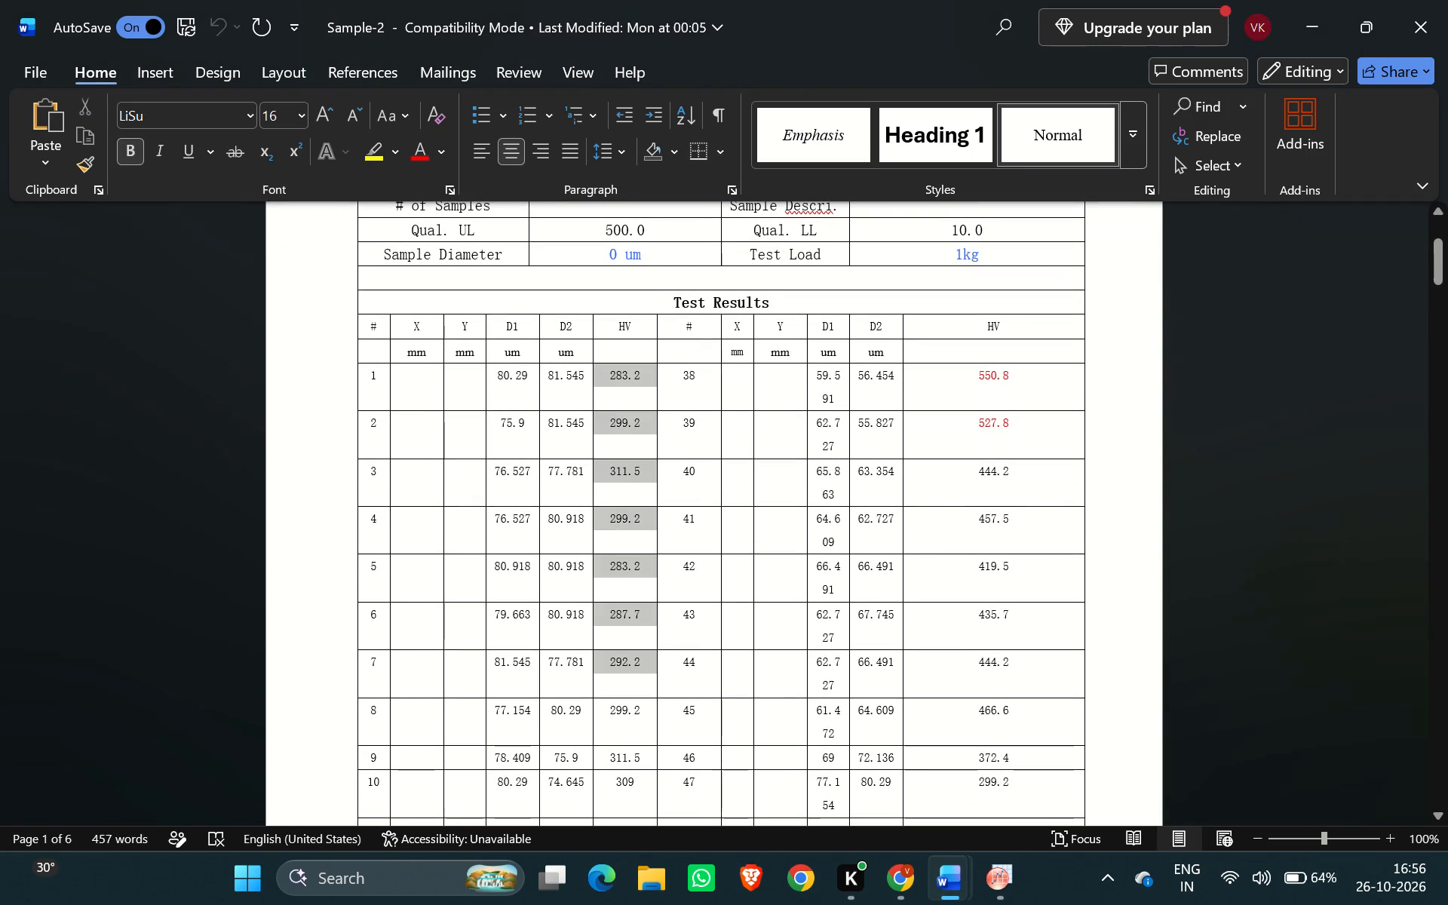
left_click_drag(630, 660, 651, 670)
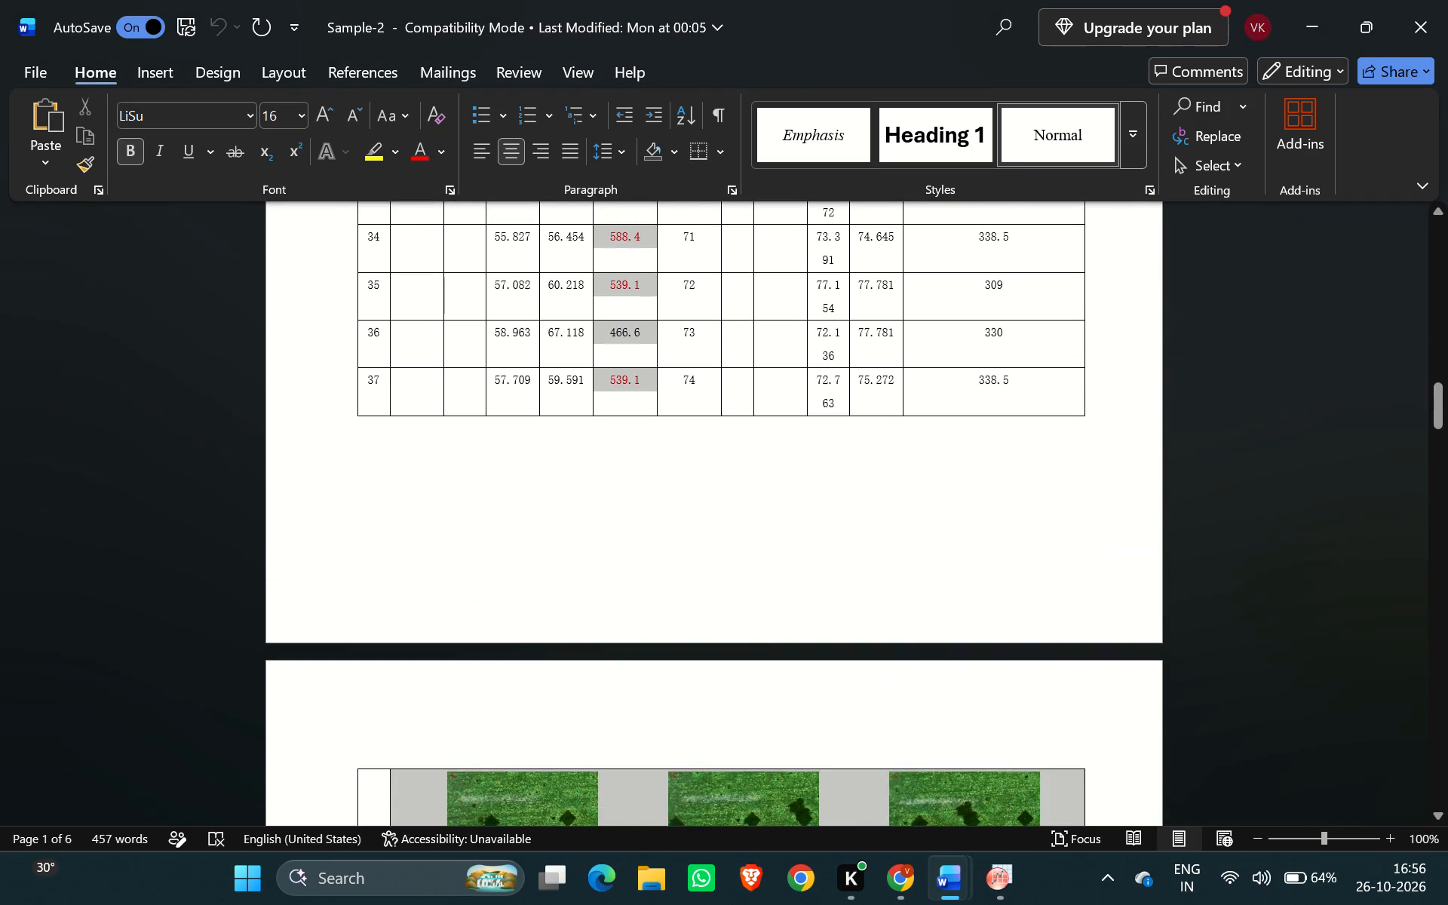
left_click_drag(651, 670, 630, 415)
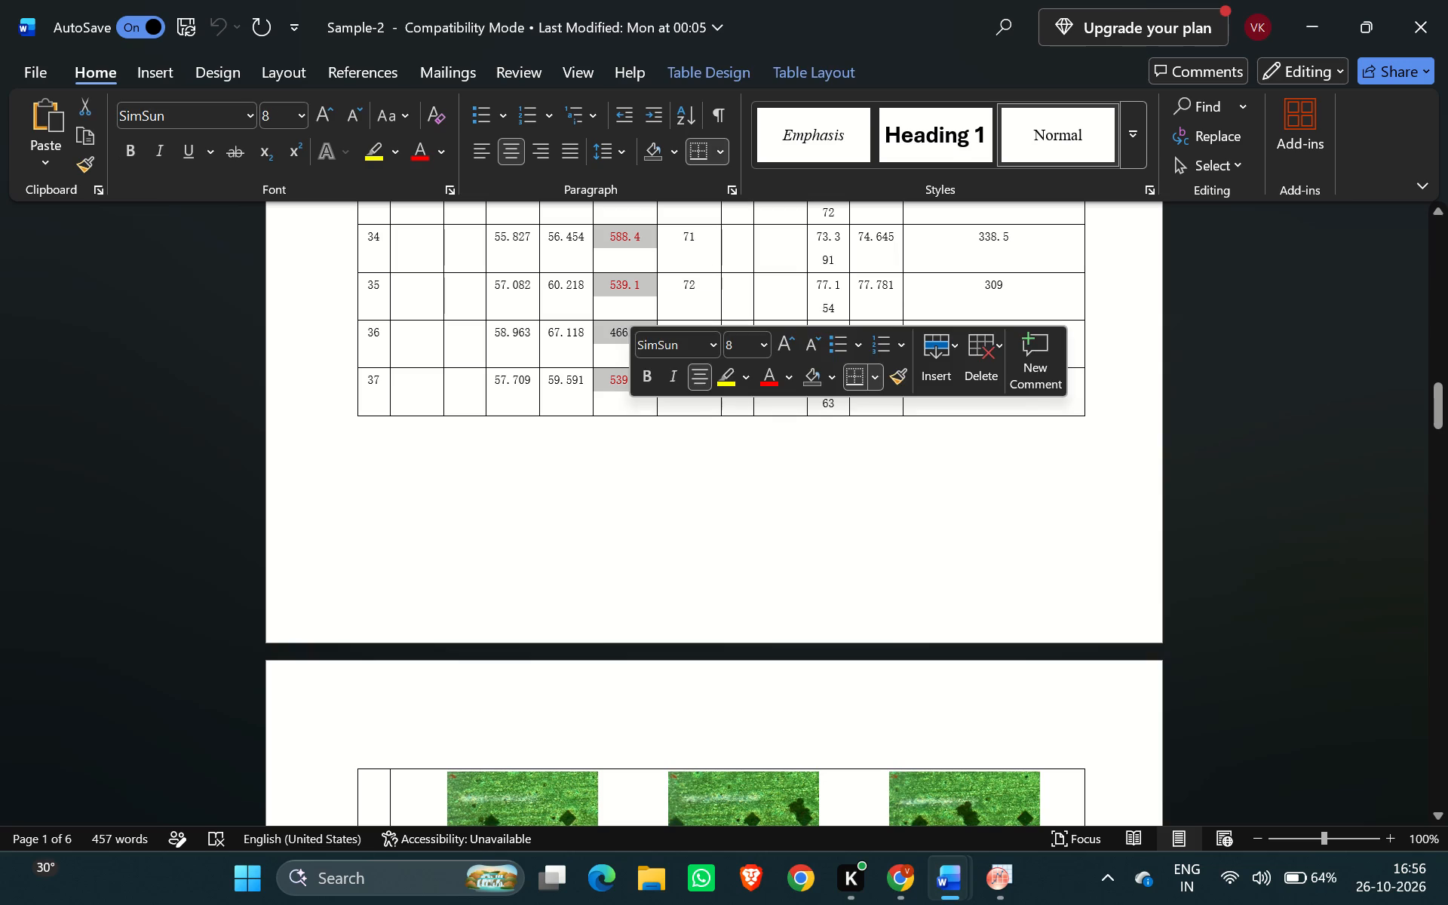
key("ctrl+c")
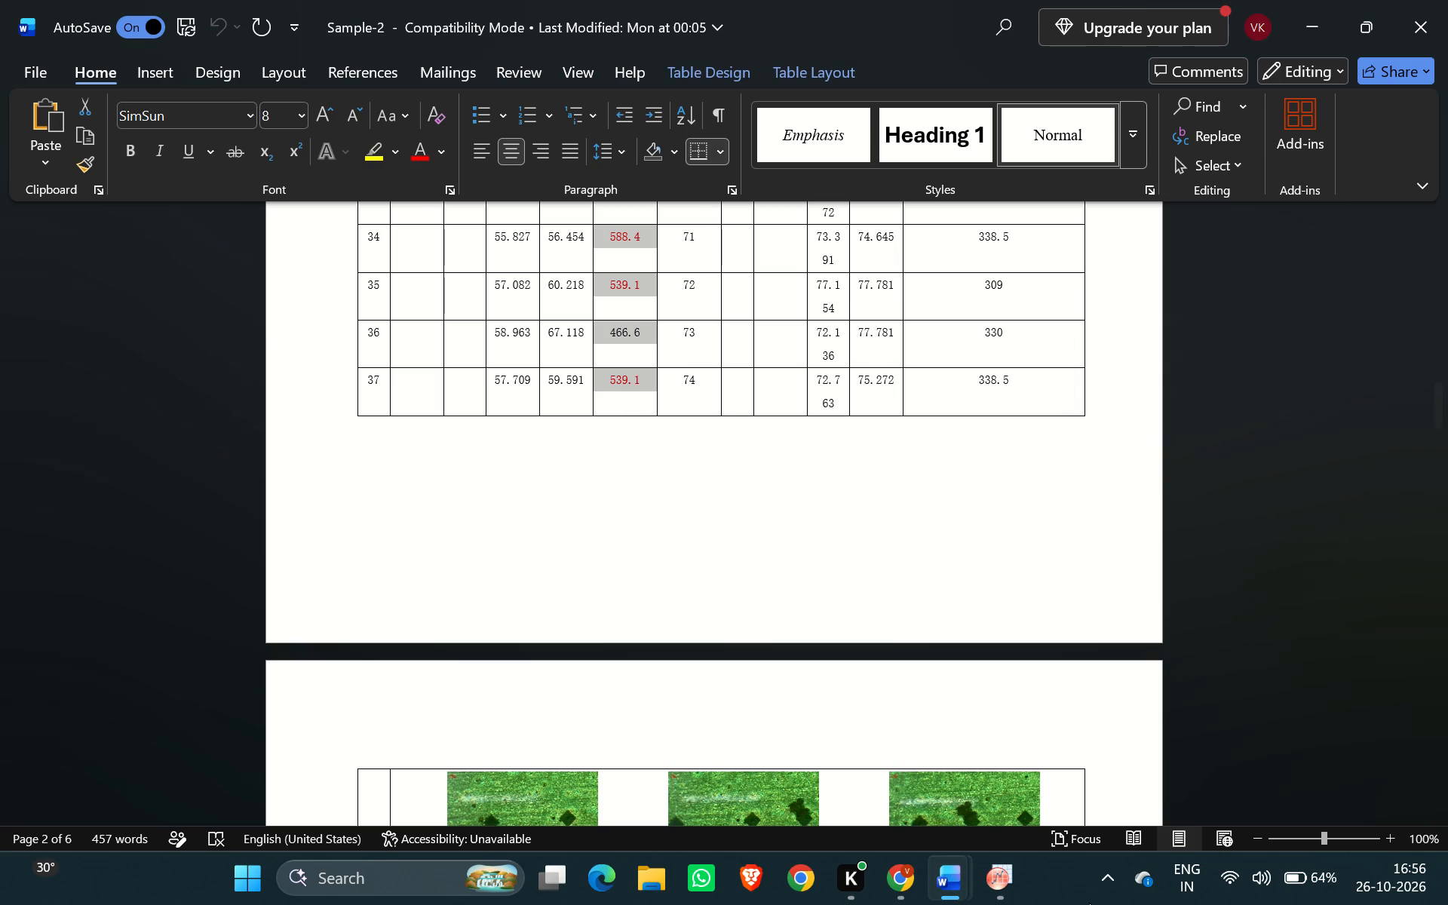
left_click(1015, 881)
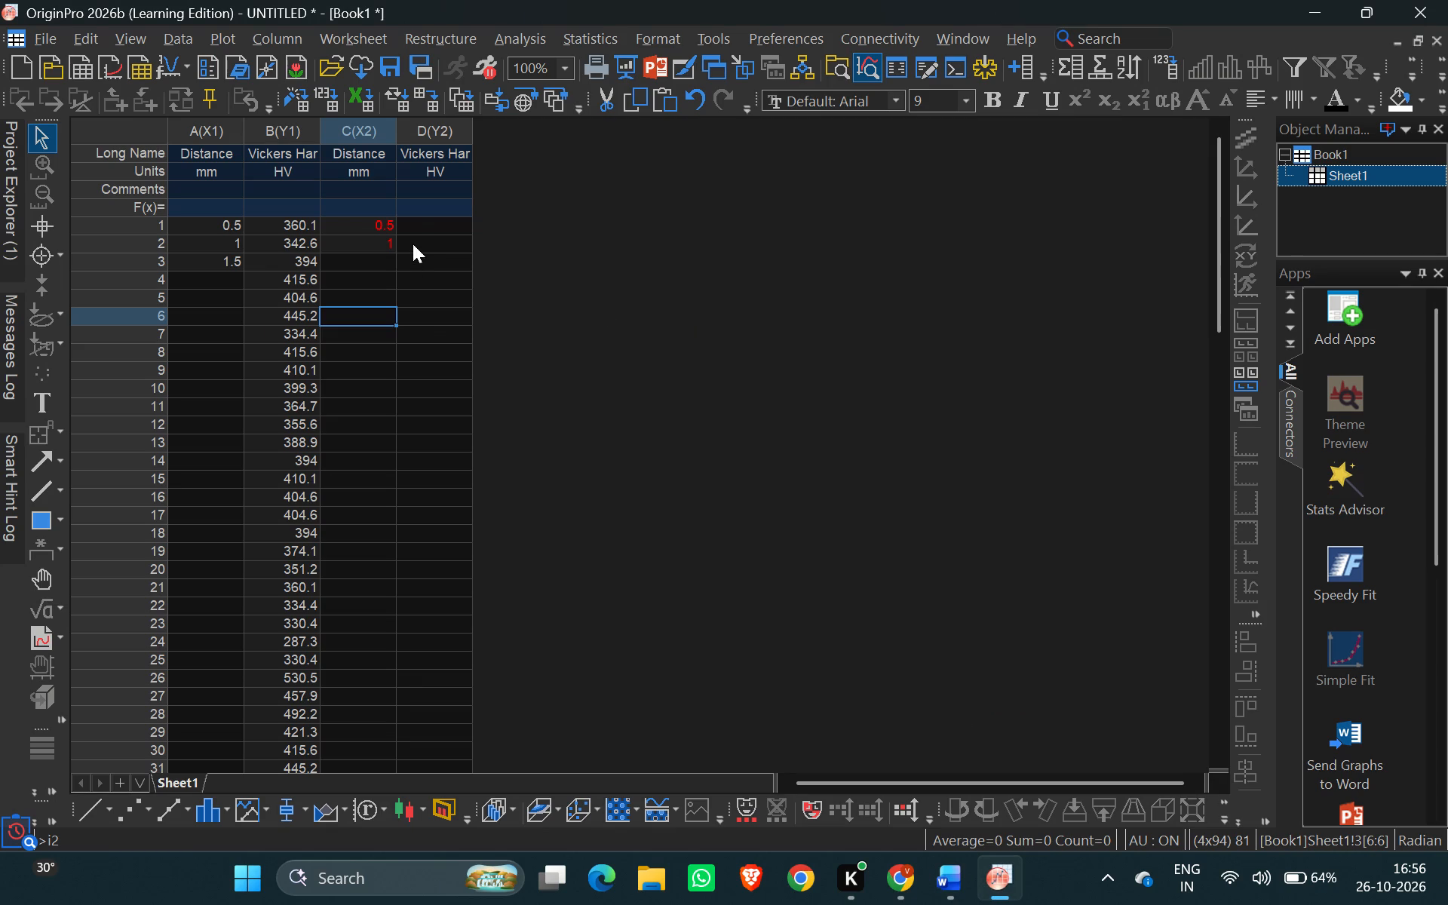
left_click(423, 227)
key("ctrl+v")
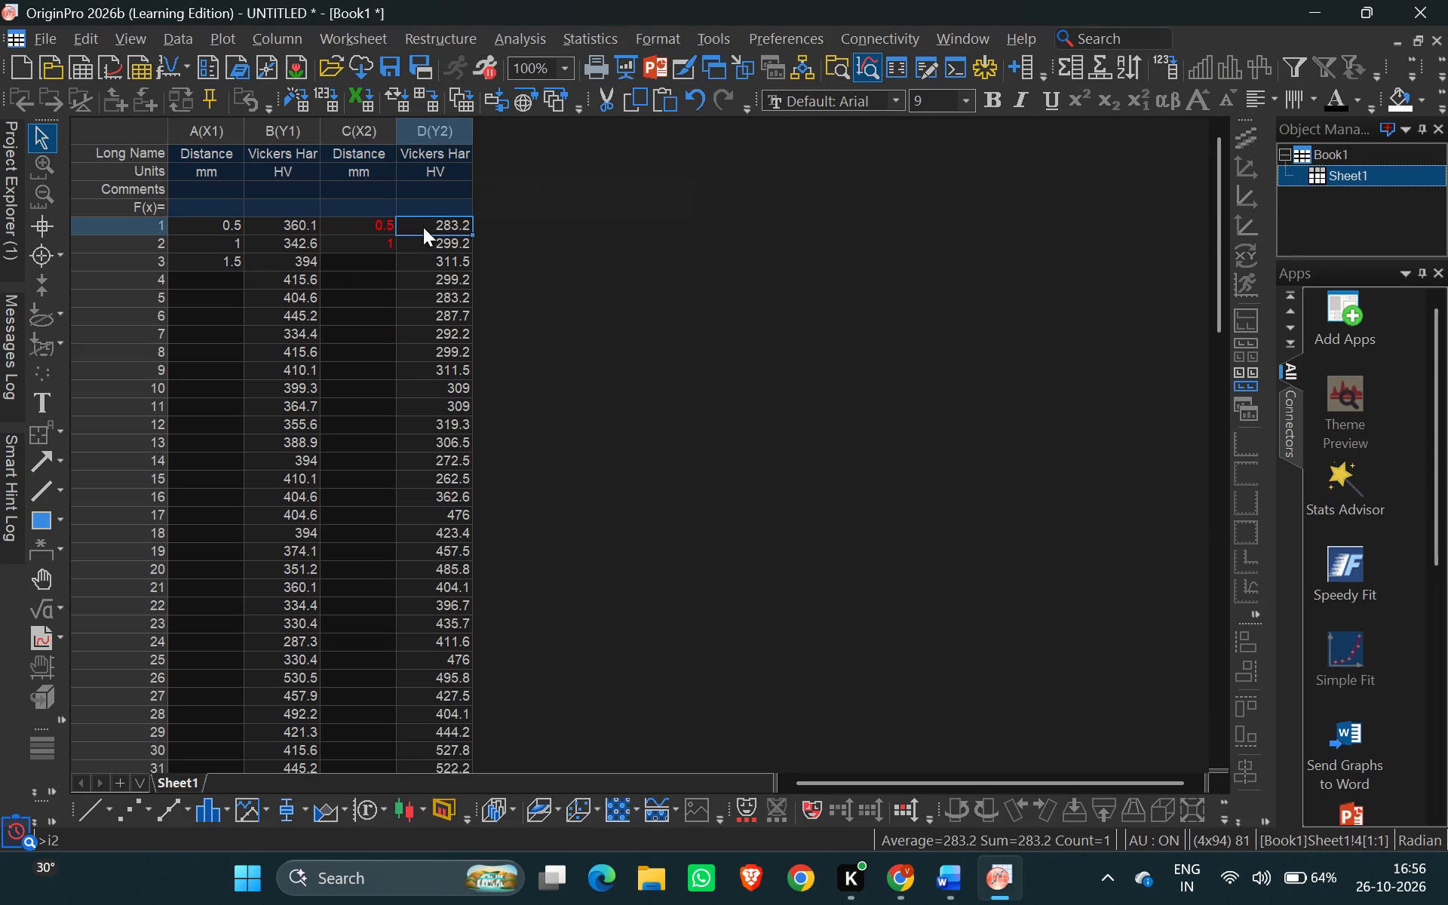
Copy the HV values of tests 38 to 74 from the Sample-2 document into Origin's Vickers hardness column D, starting at row 38.
scroll(459, 445, "down", 3)
scroll(459, 445, "up", 1)
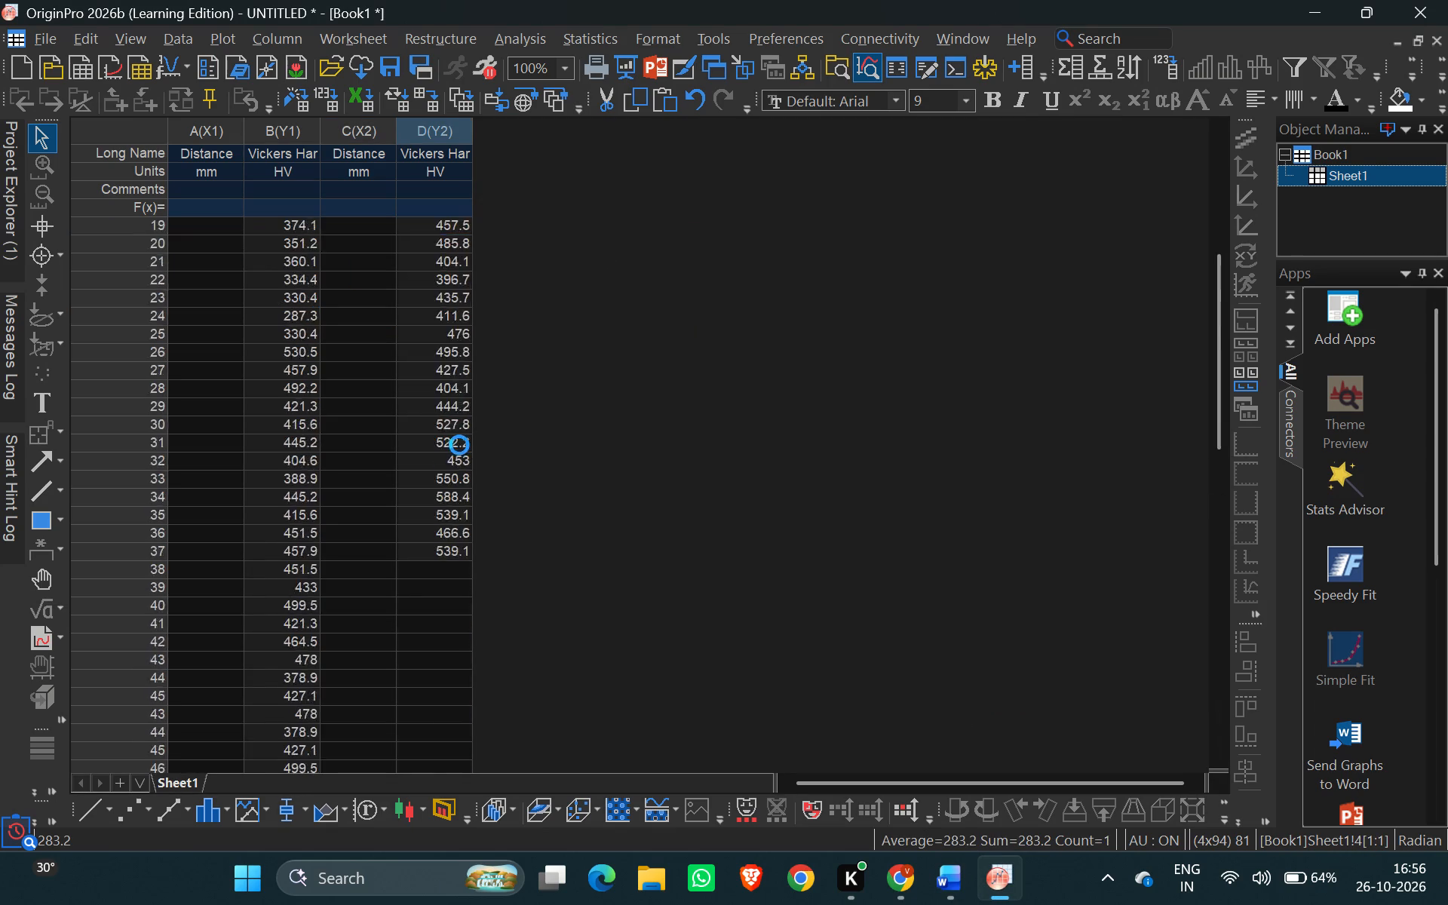
scroll(459, 445, "up", 1)
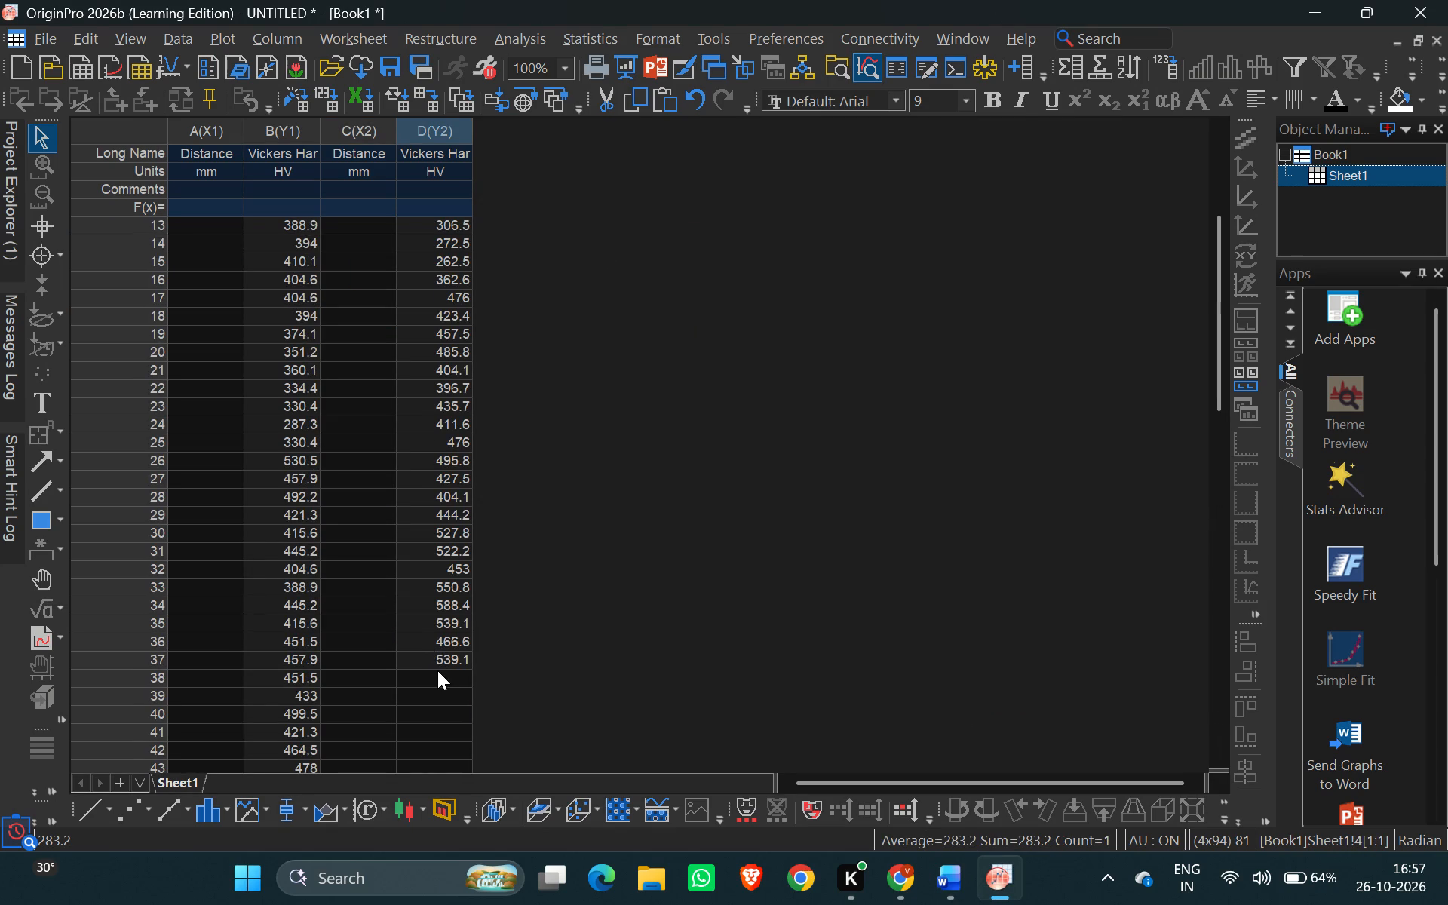
left_click(437, 670)
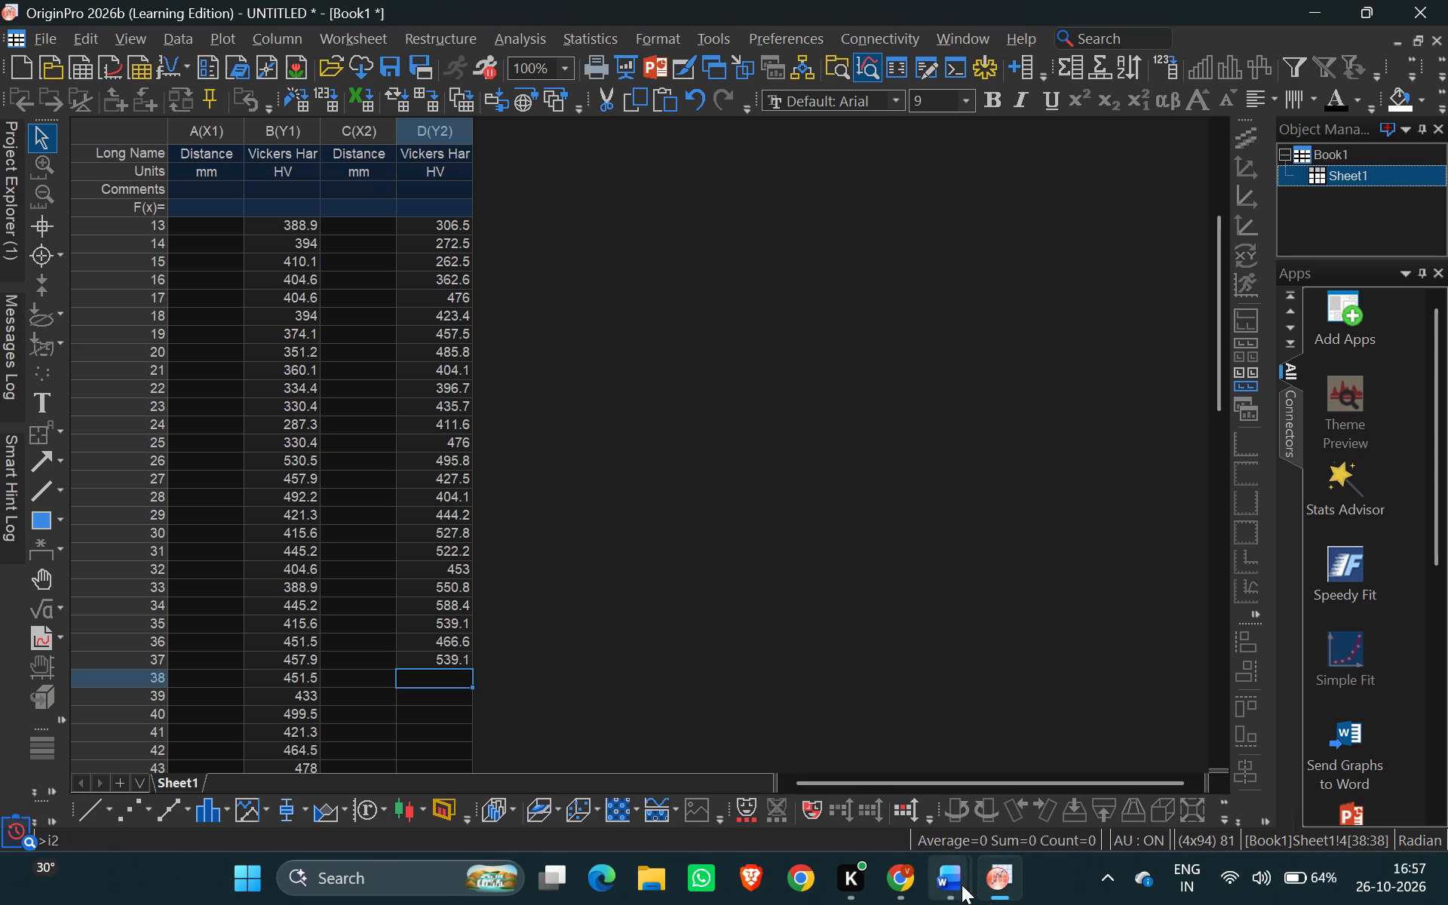
left_click(1167, 742)
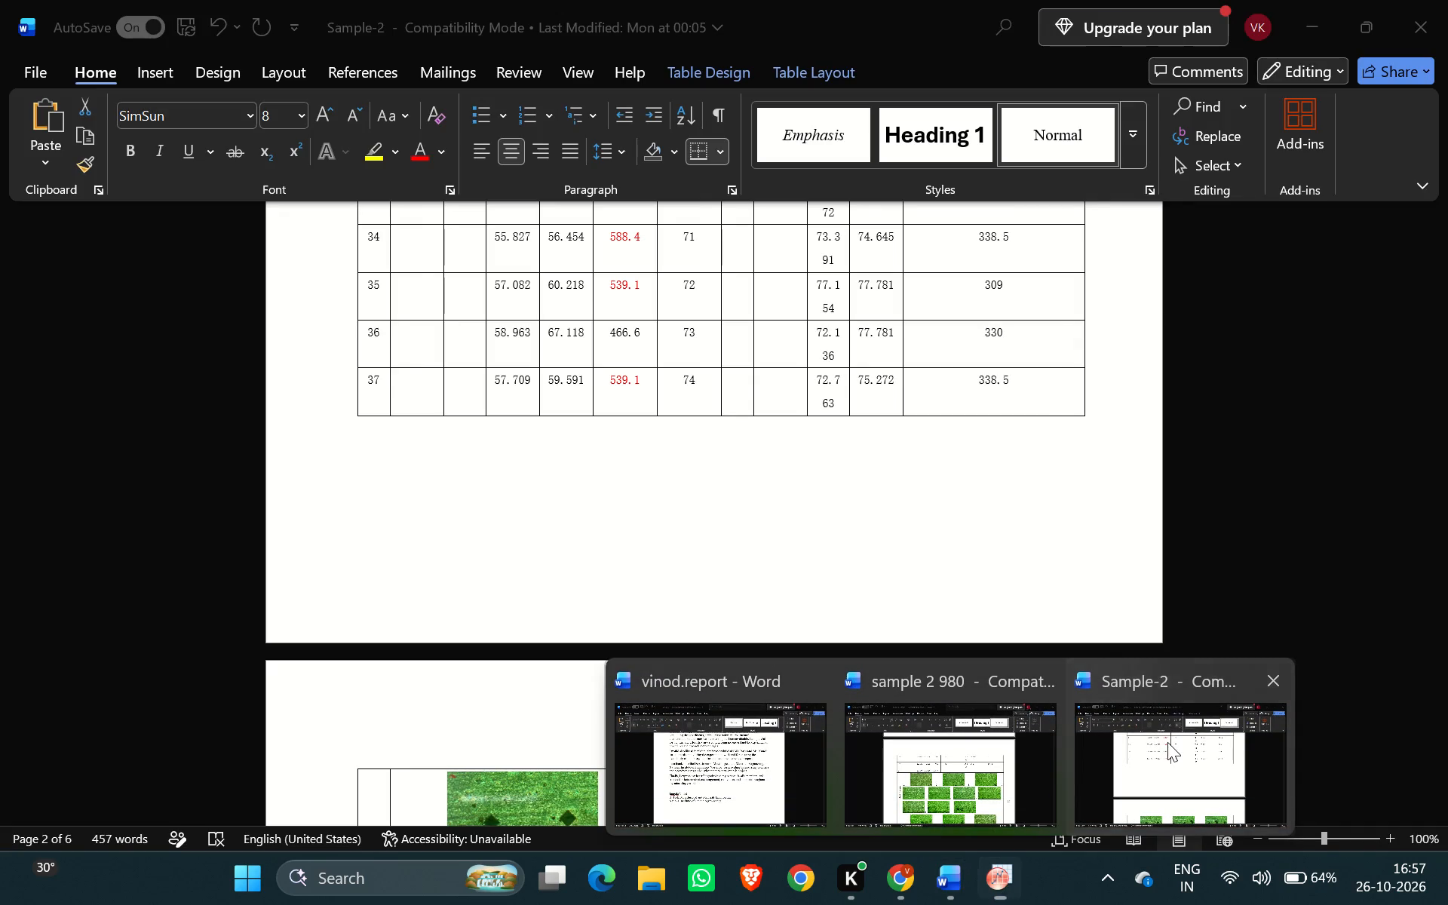
scroll(1042, 629, "up", 5)
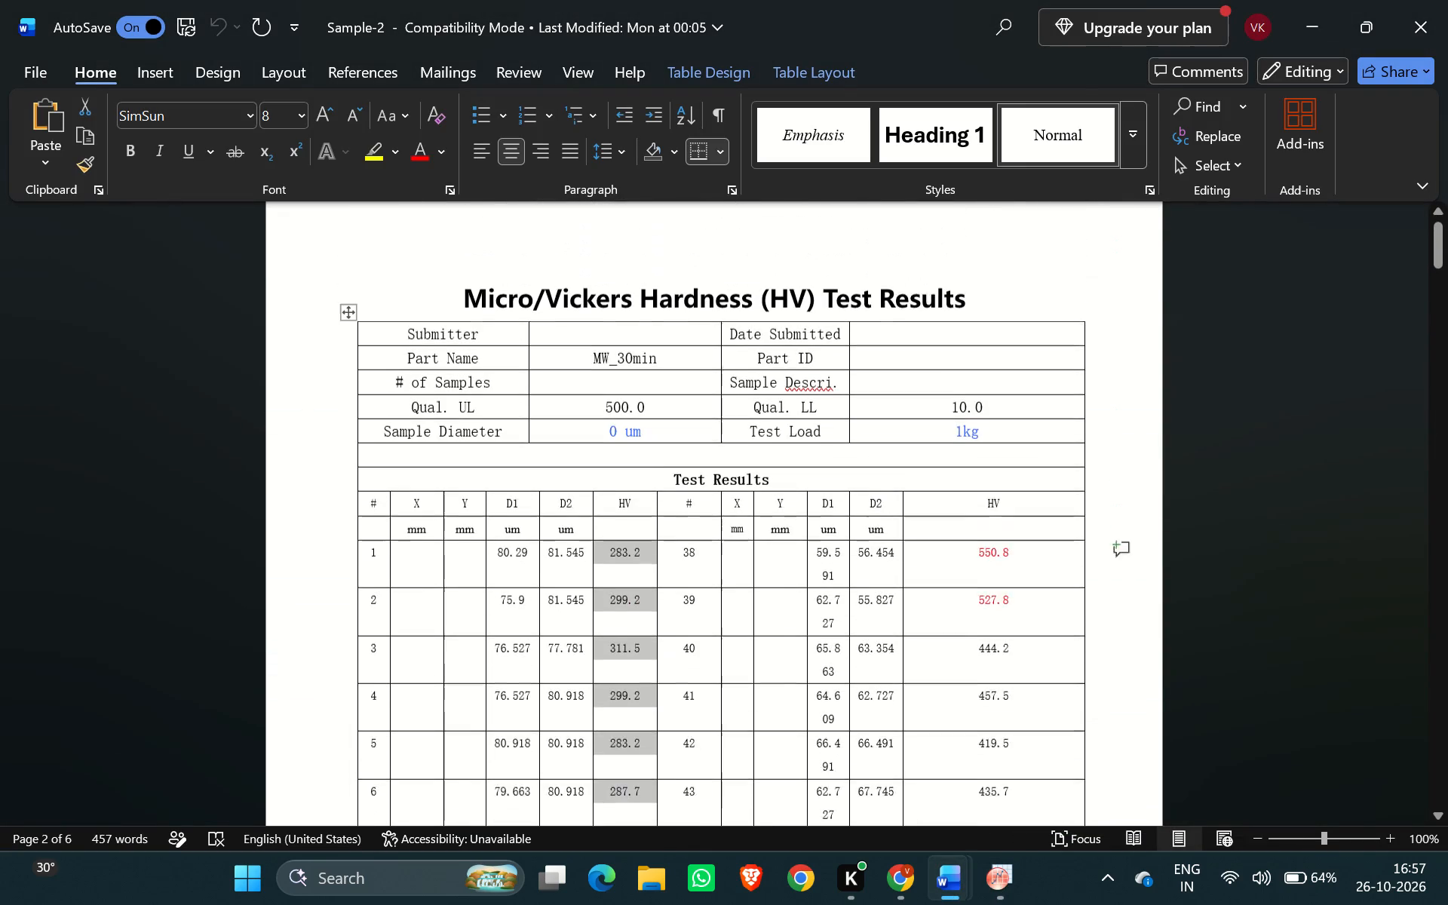
scroll(1042, 629, "up", 1)
left_click_drag(949, 615, 1030, 805)
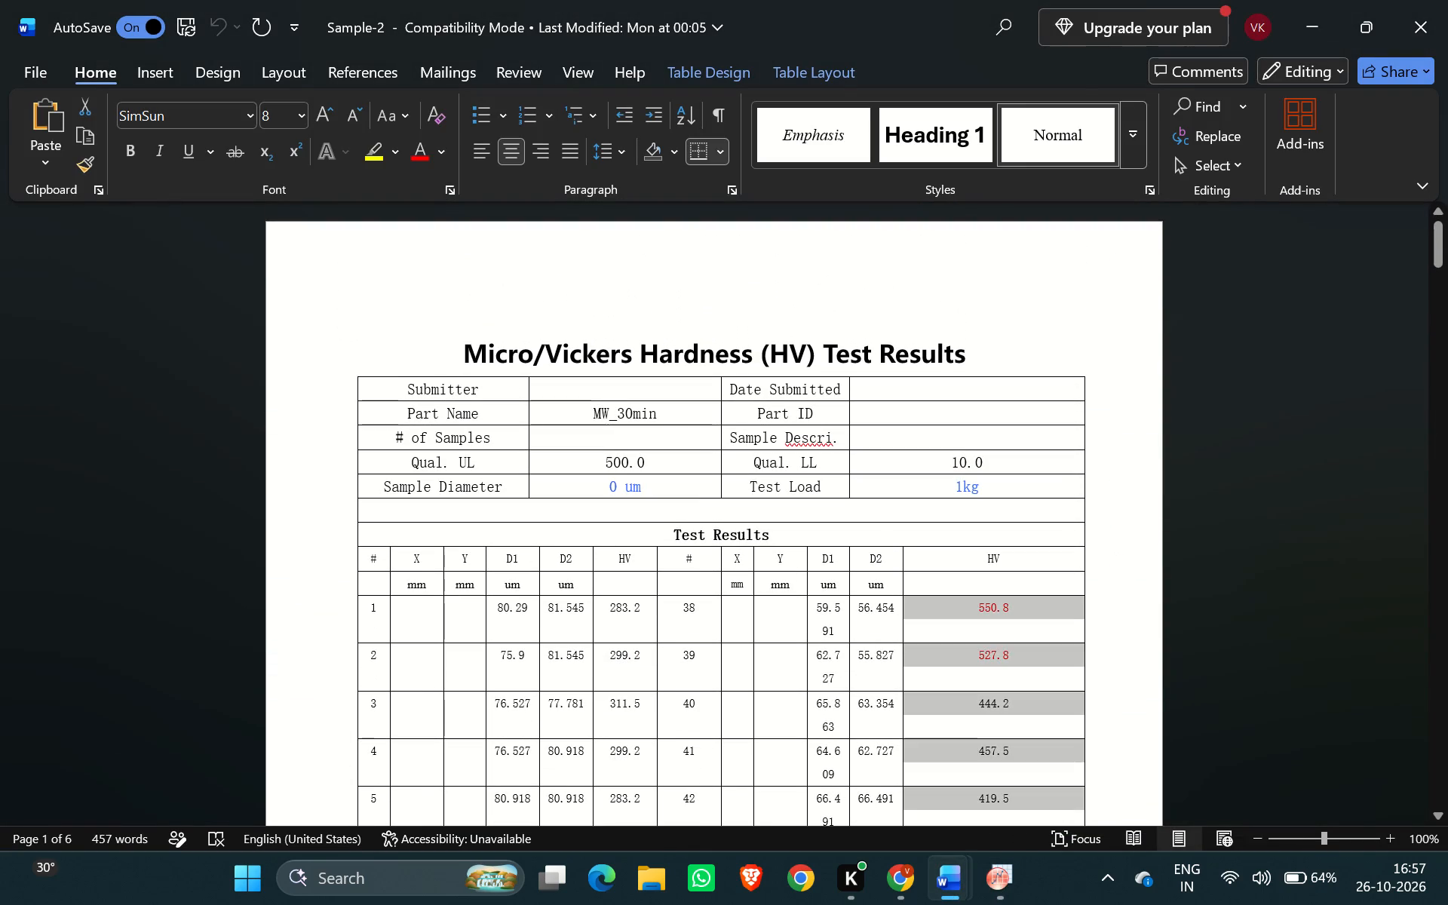
left_click_drag(1030, 805, 1027, 823)
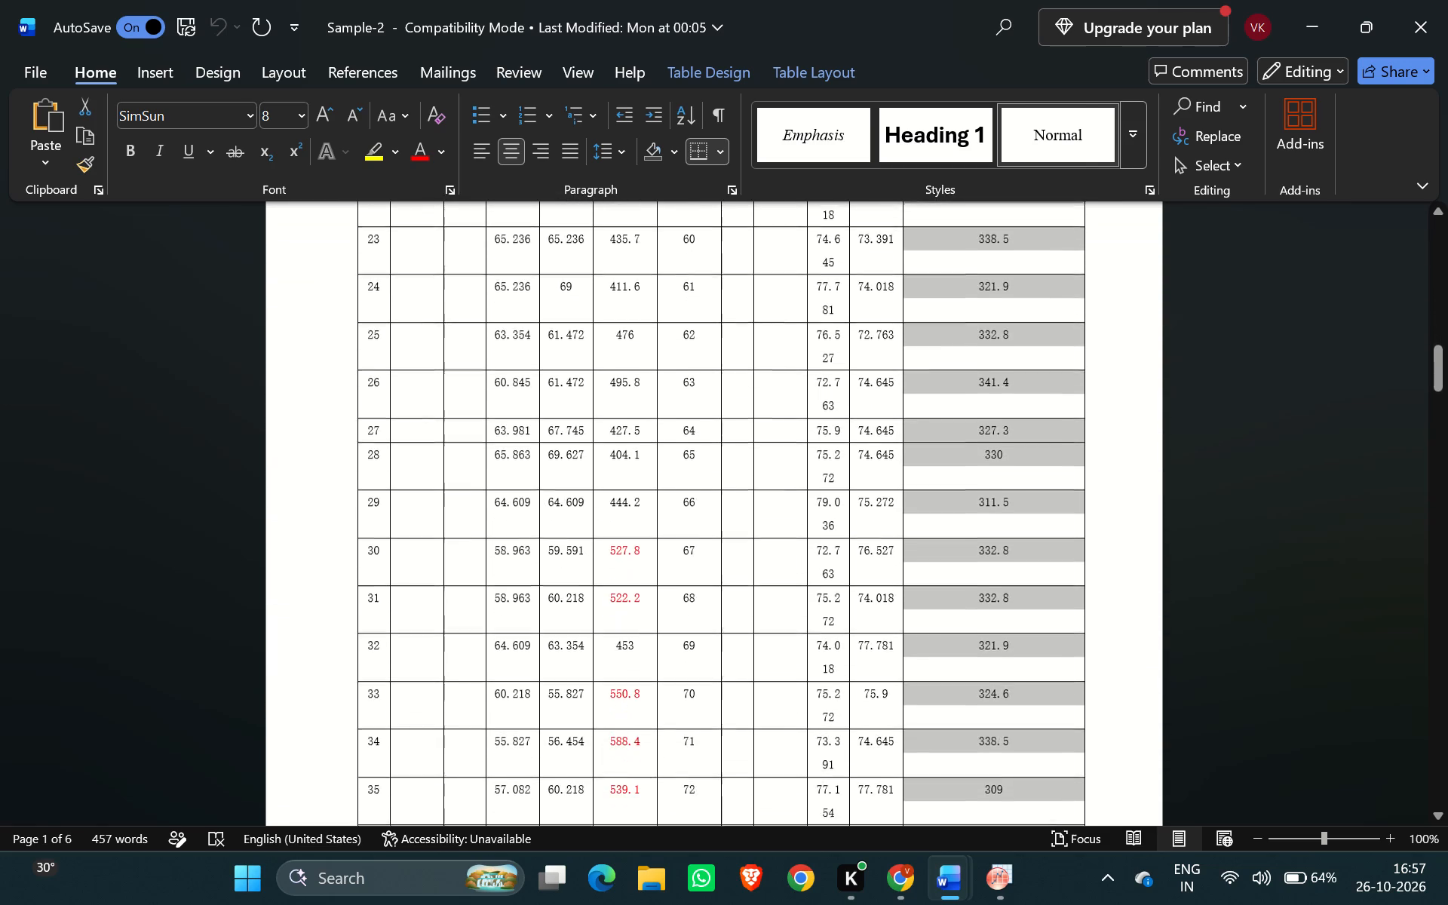
left_click_drag(1027, 823, 1032, 584)
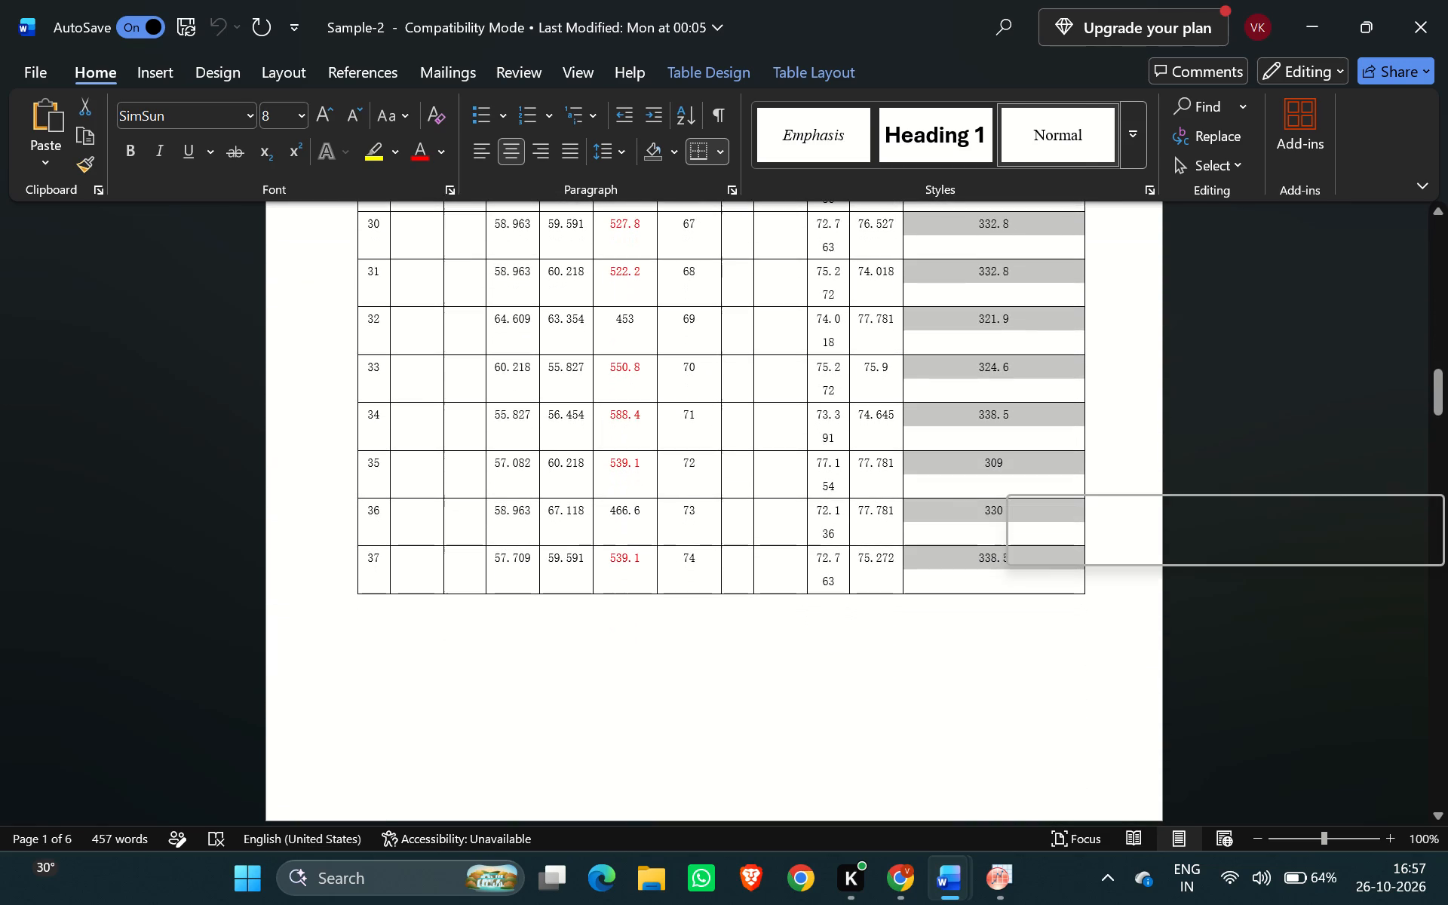
key("ctrl+c")
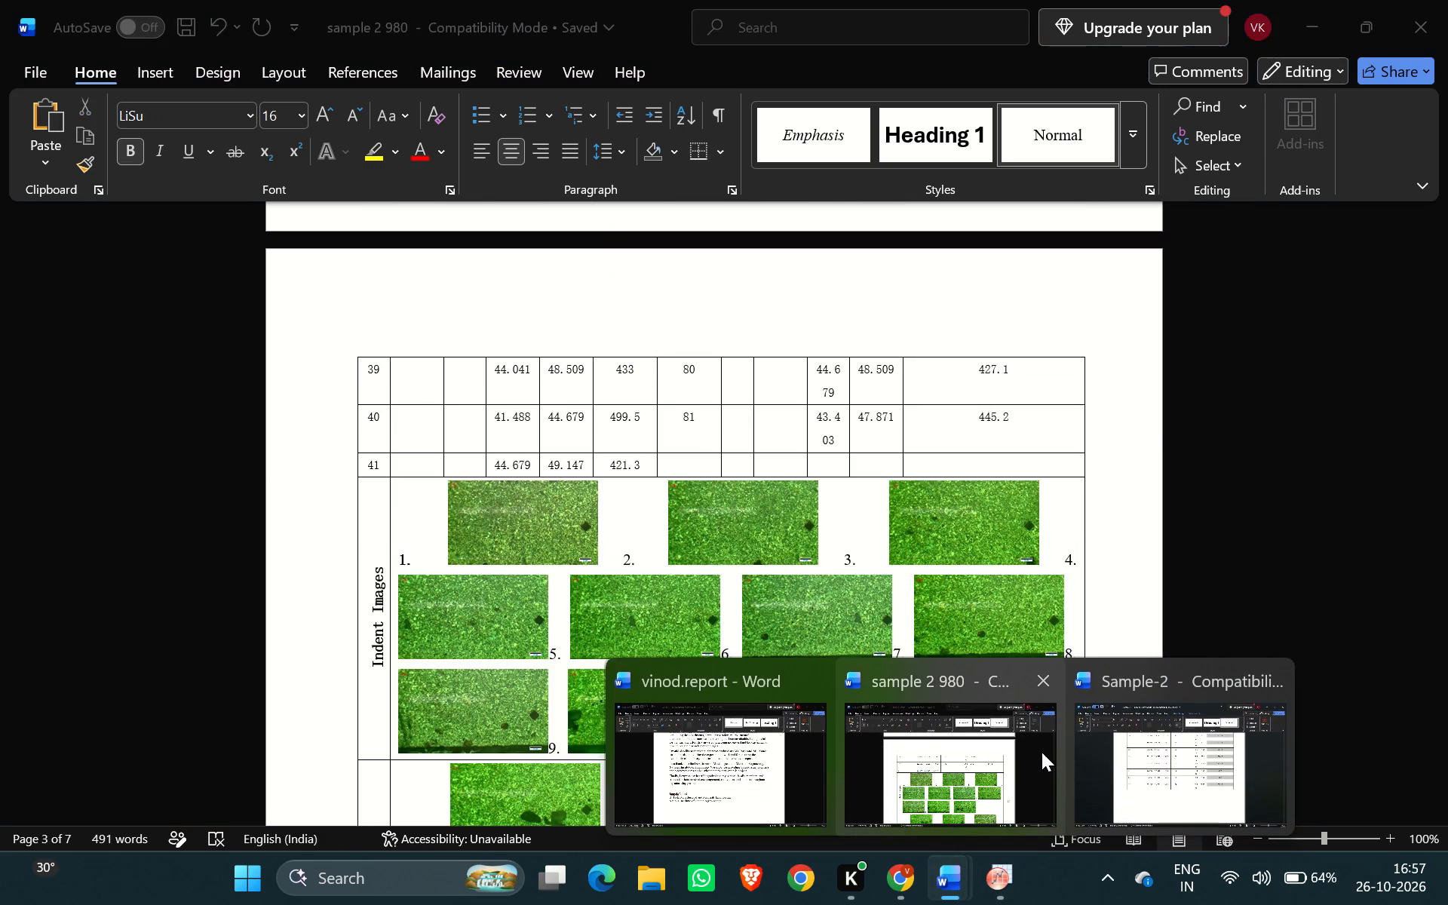
left_click(1005, 877)
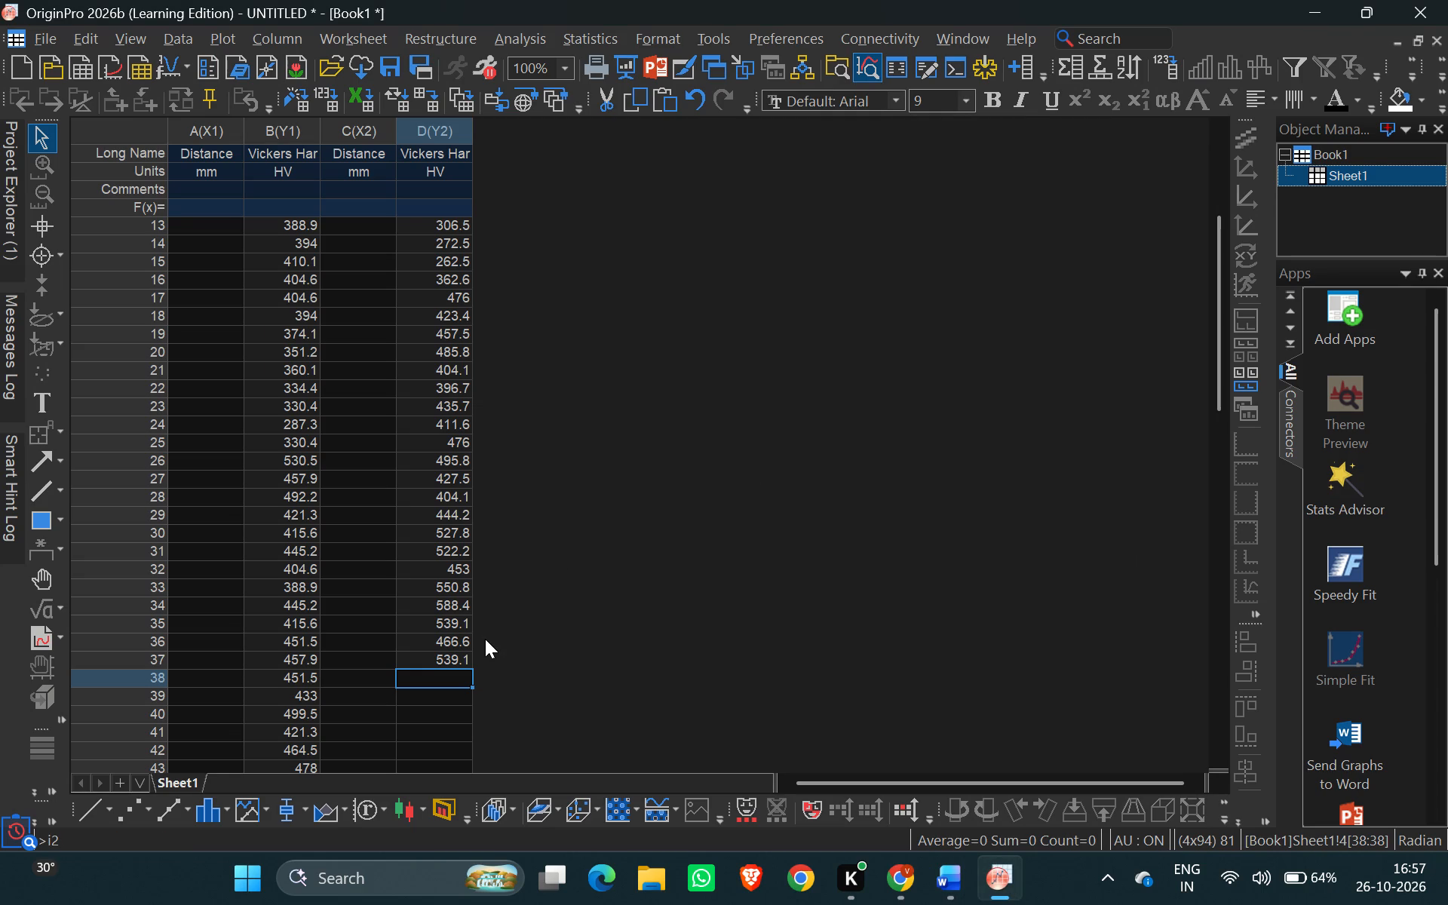
key("ctrl+v")
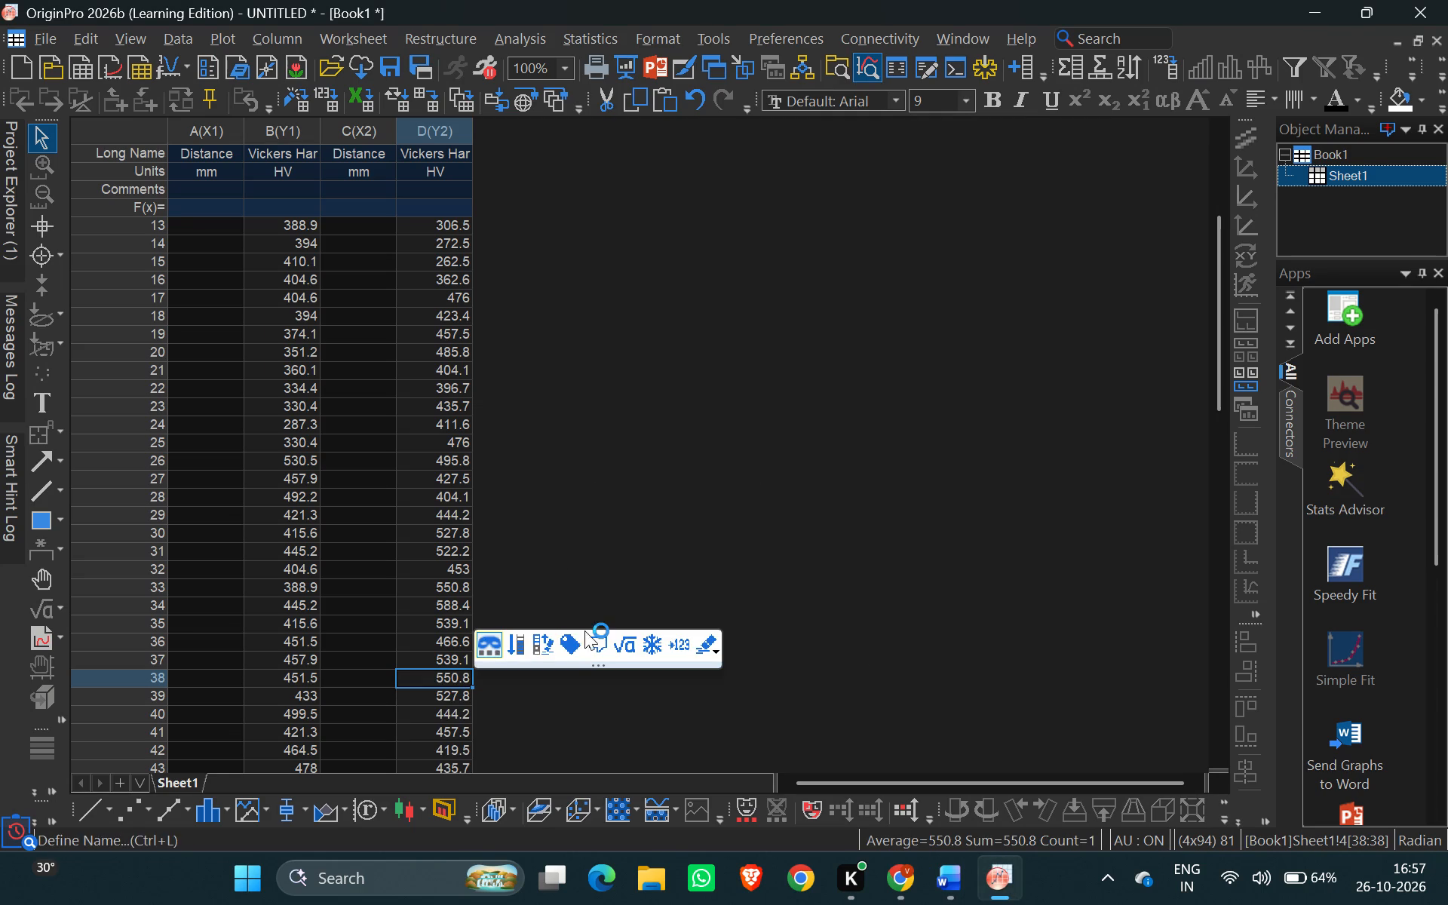
Check the worksheet from the first row to the last filled rows of hardness columns B and D.
left_click(362, 225)
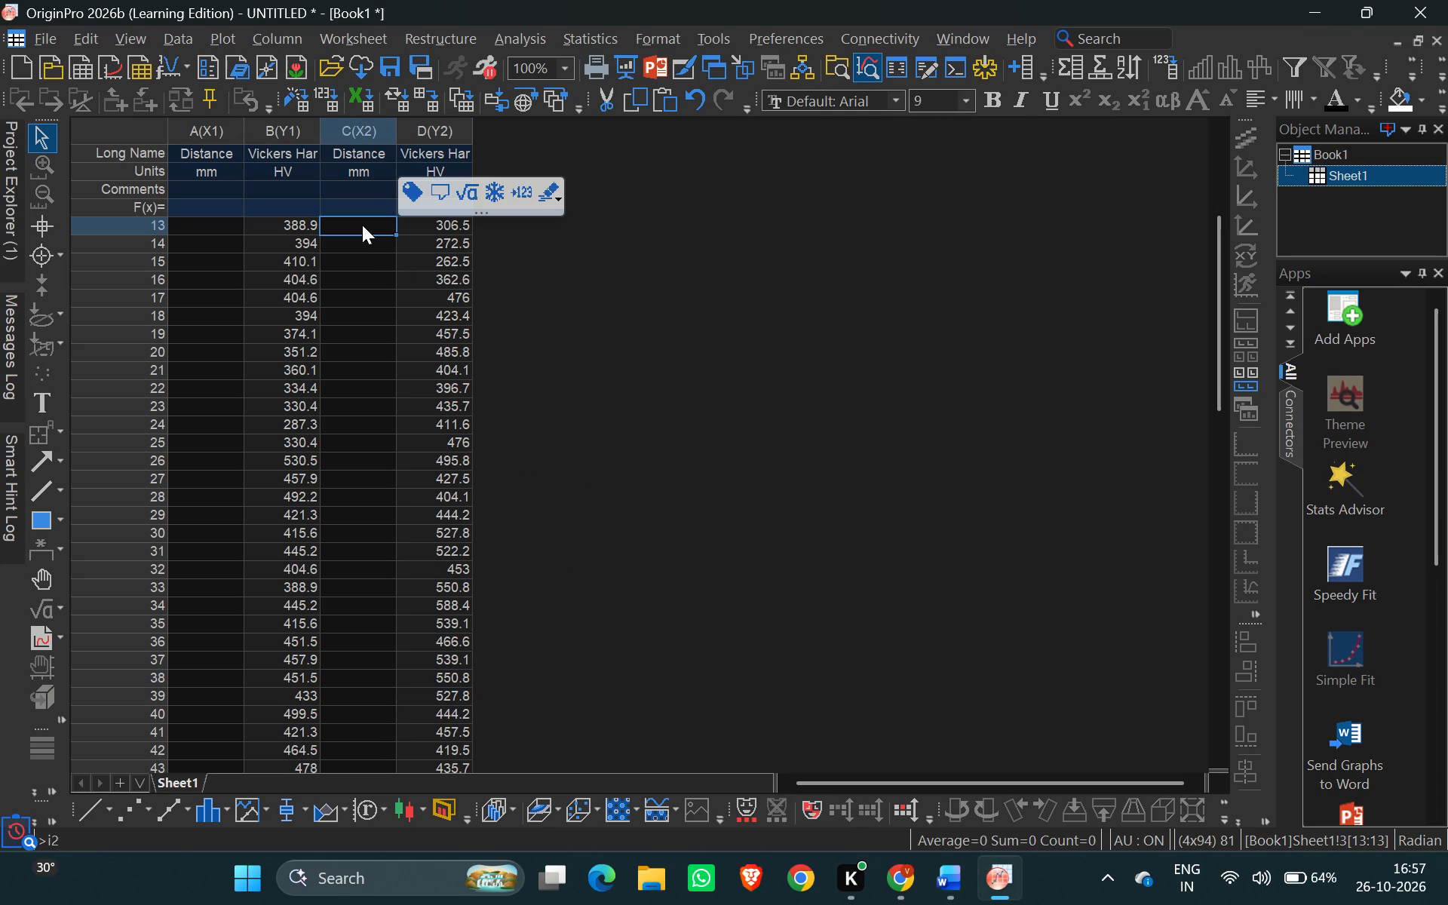
scroll(360, 285, "up", 4)
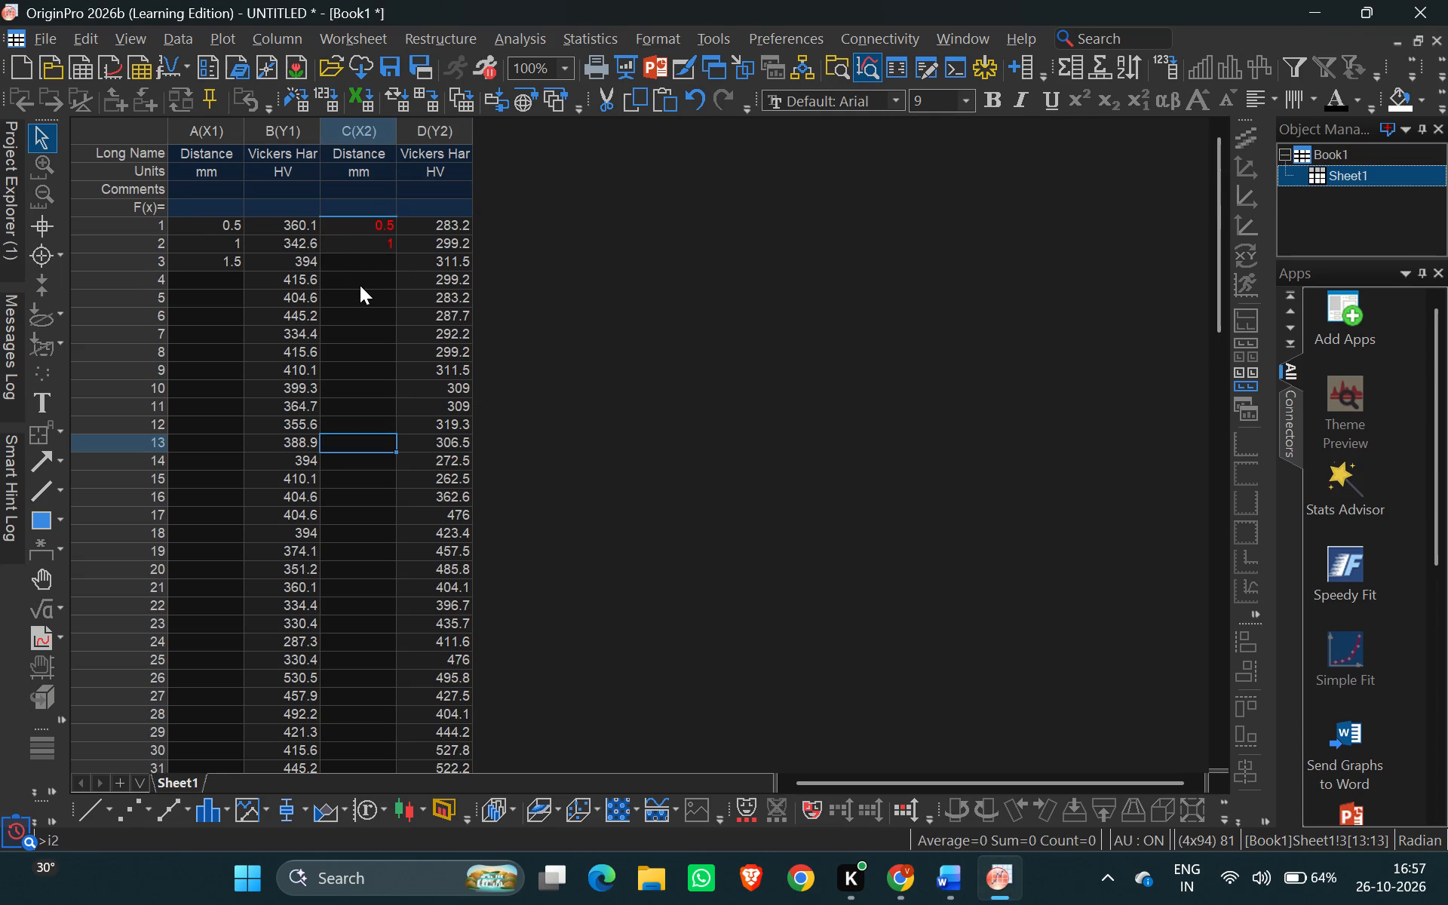
scroll(360, 285, "up", 1)
scroll(360, 285, "down", 3)
scroll(360, 285, "right", 1)
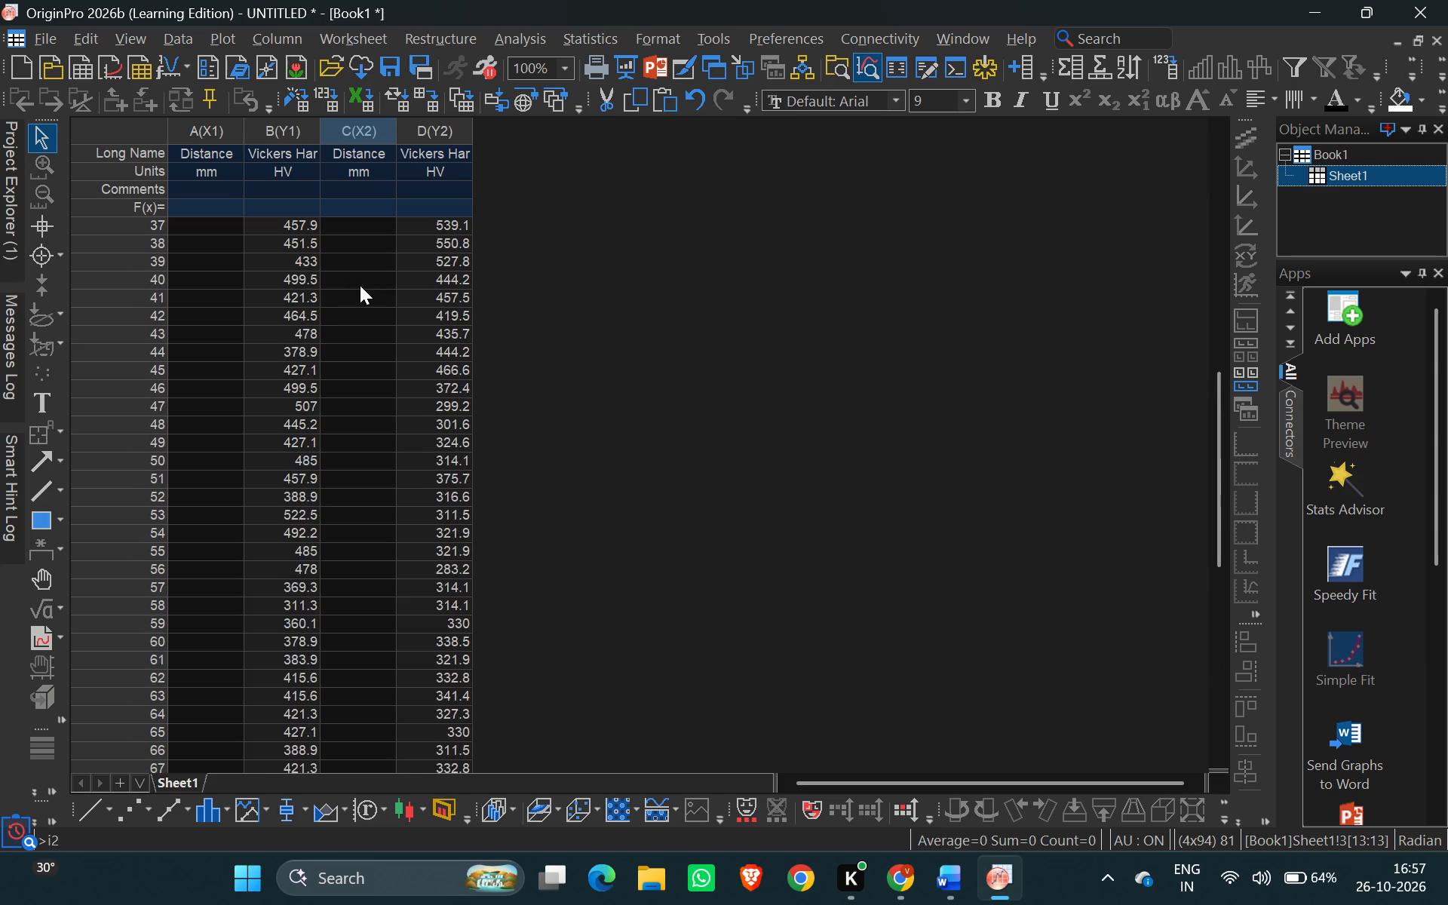
scroll(360, 285, "right", 2)
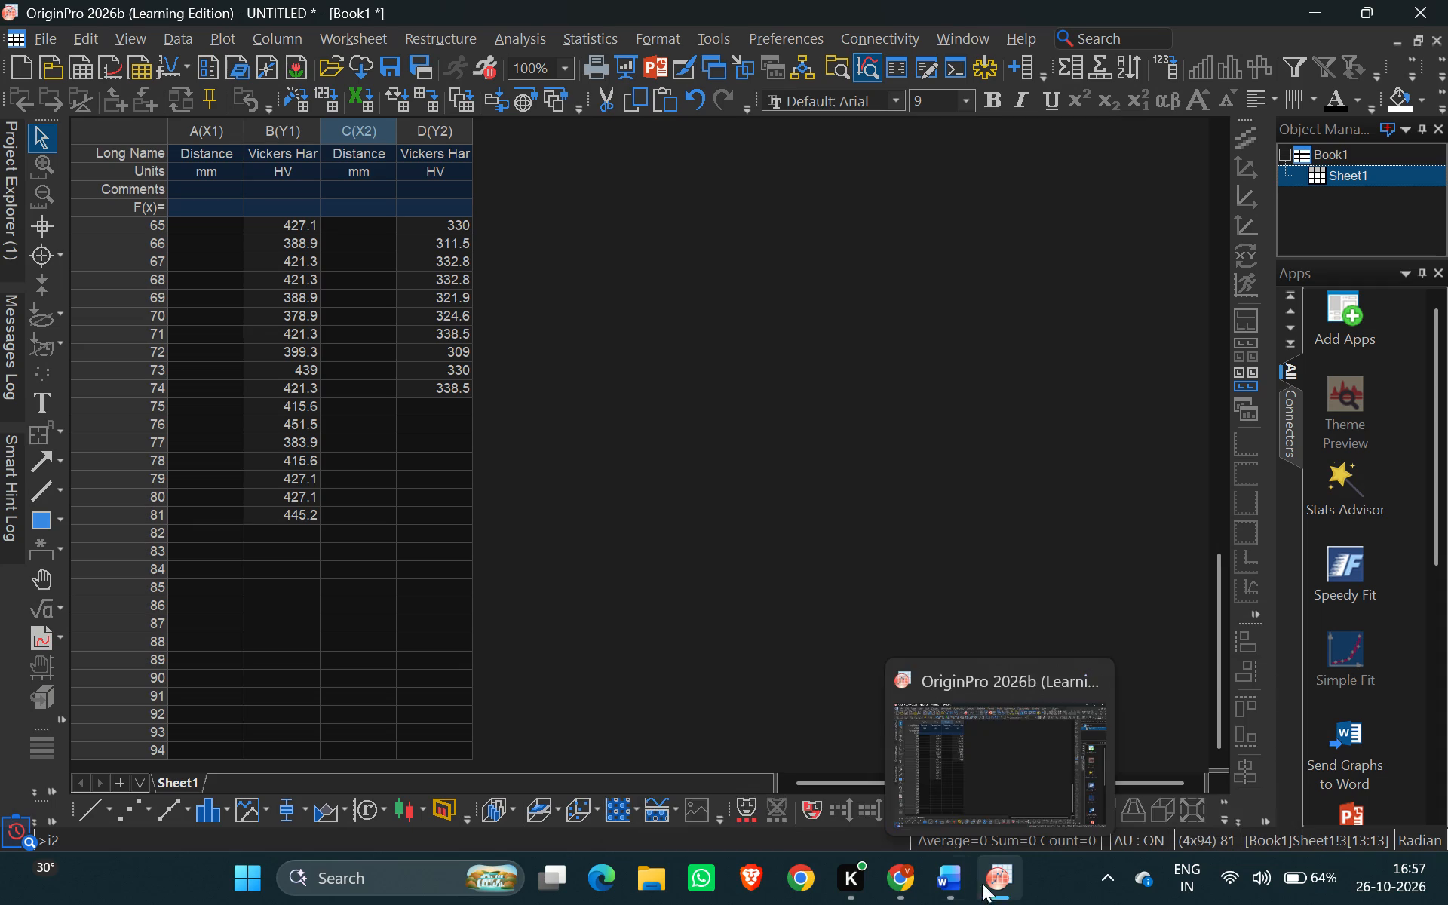
scroll(543, 572, "up", 10)
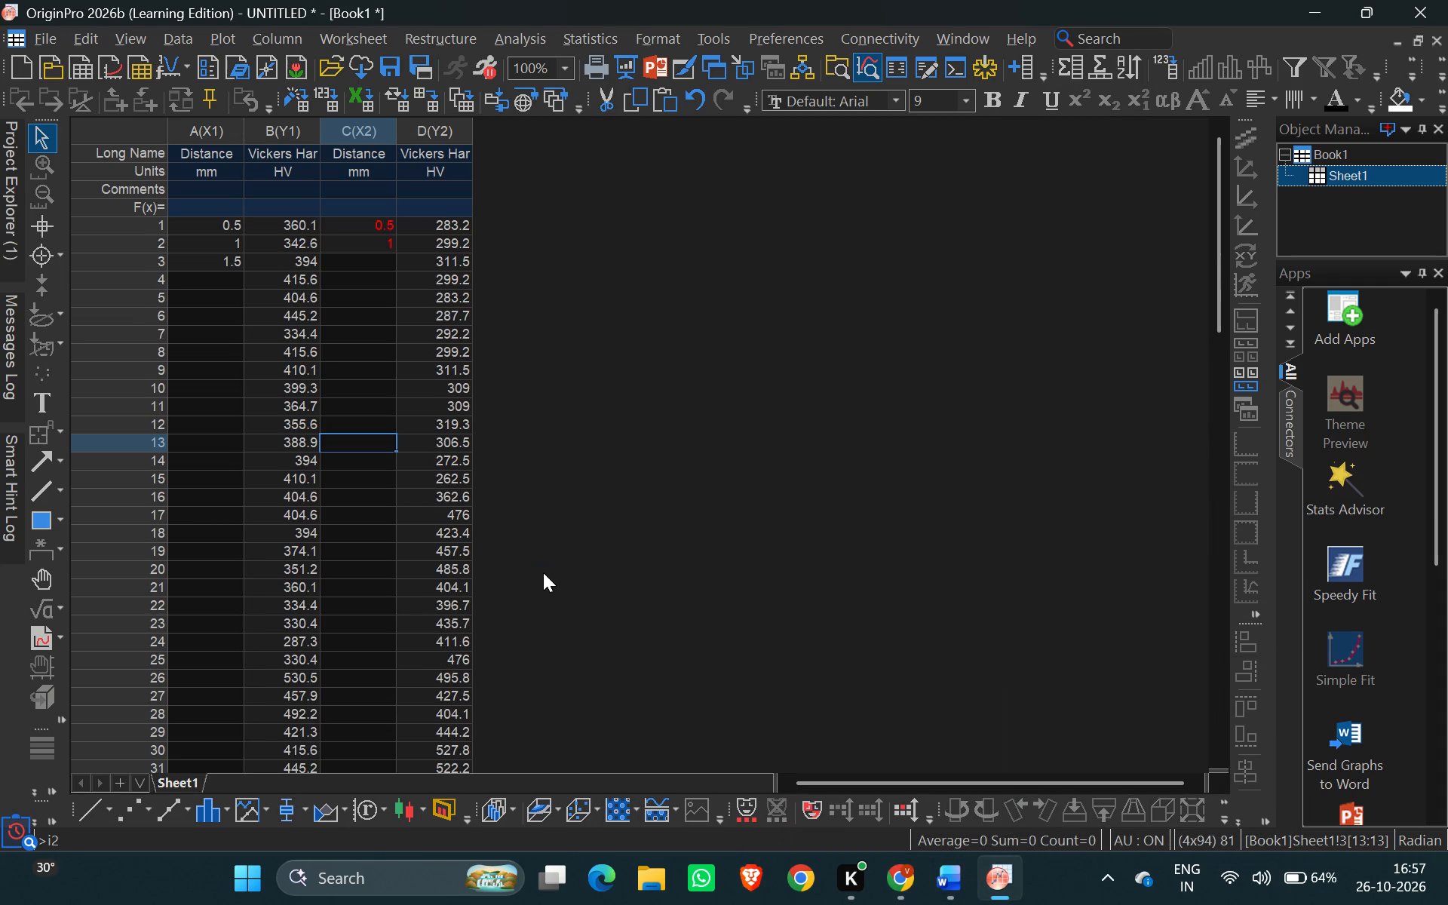
Unmask the cells in rows 1 and 2 of Distance column C.
left_click_drag(364, 230, 382, 265)
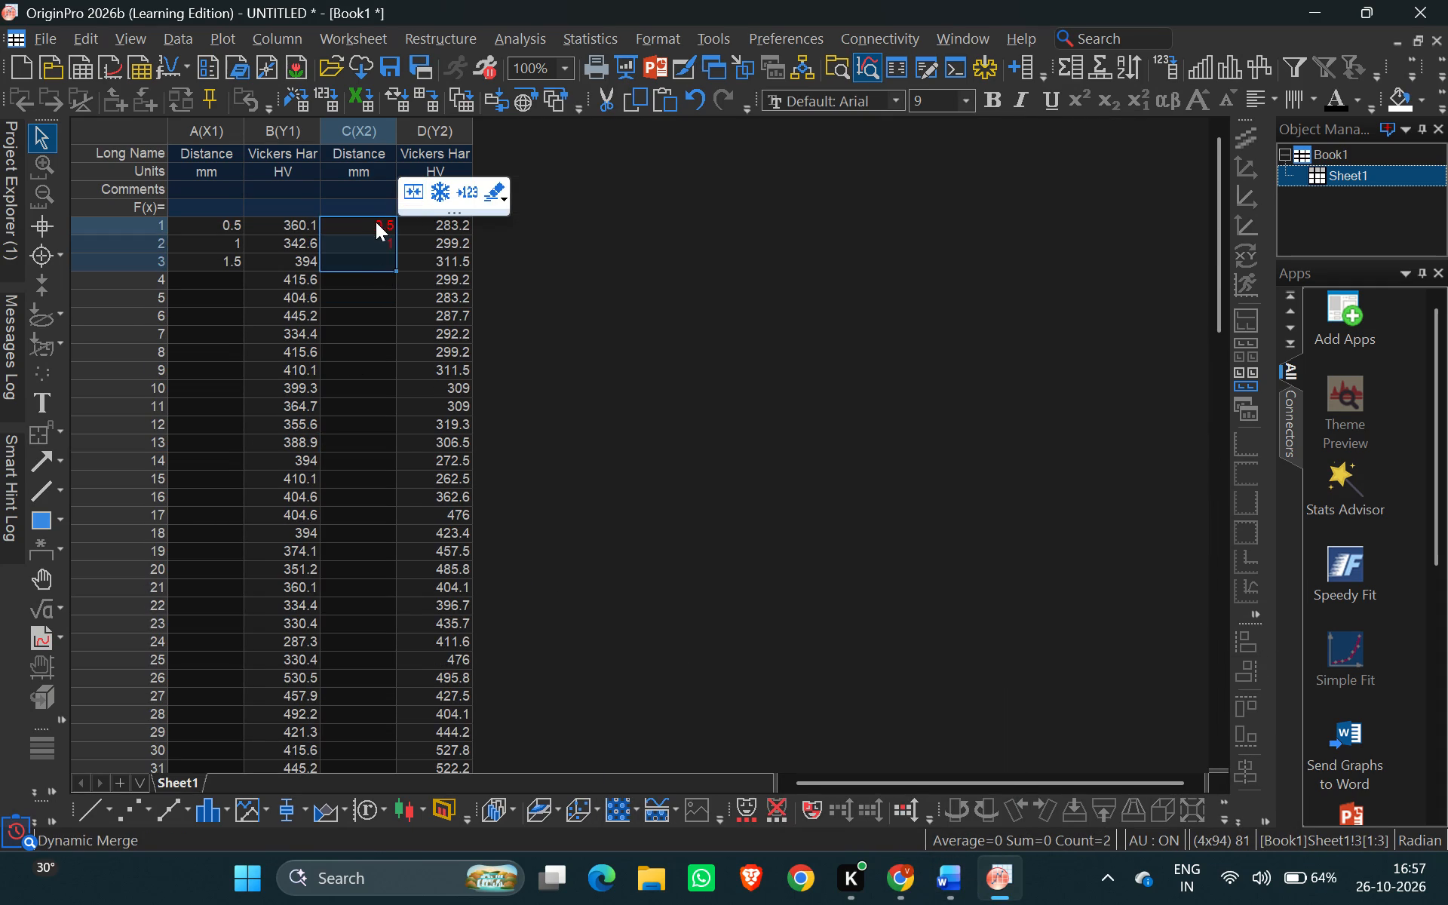
left_click_drag(356, 220, 363, 244)
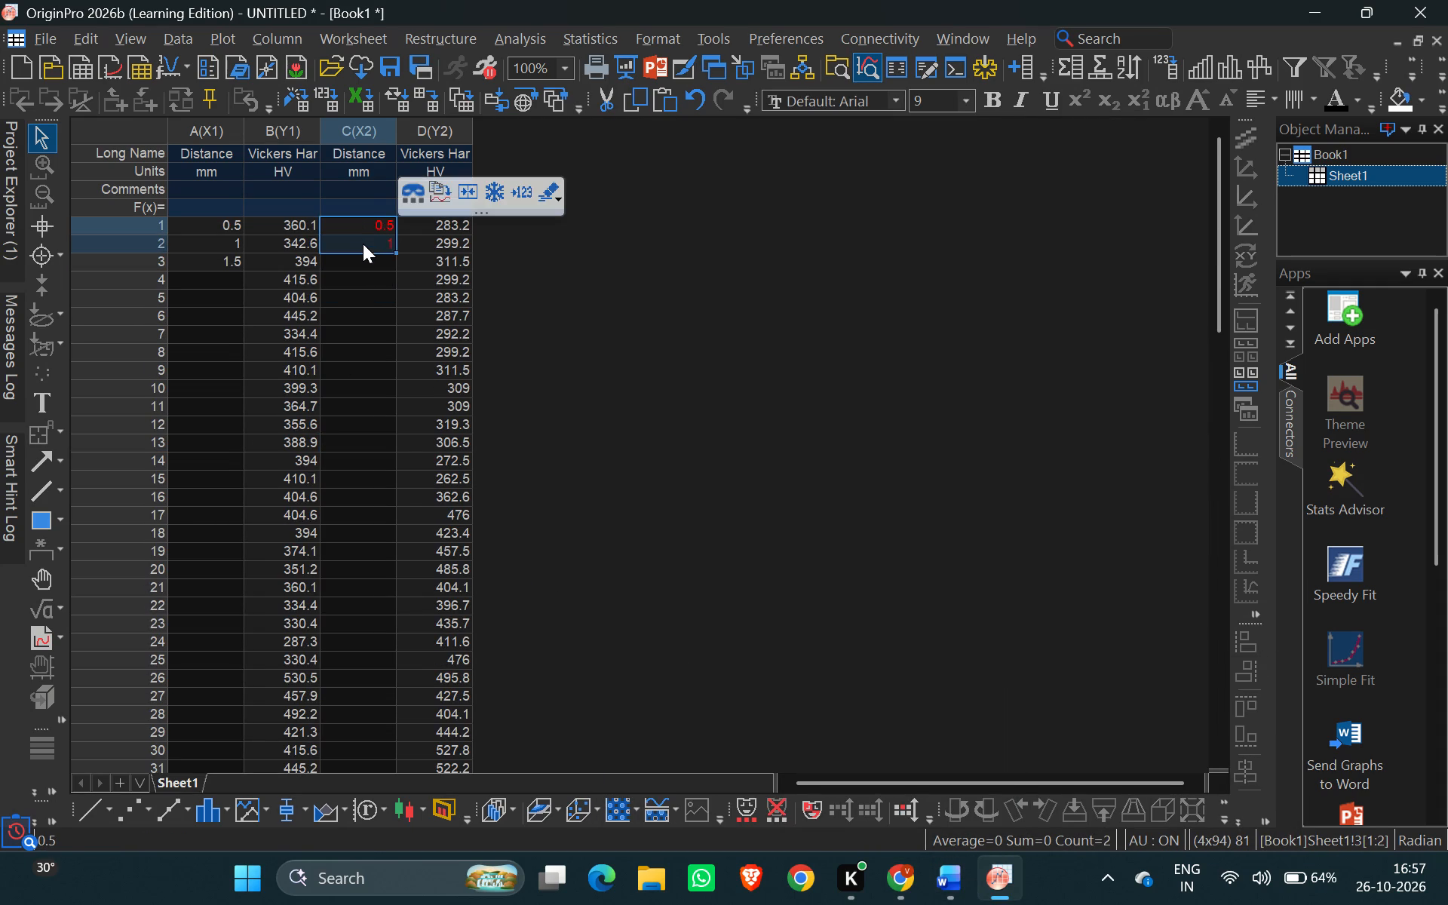
left_click(410, 195)
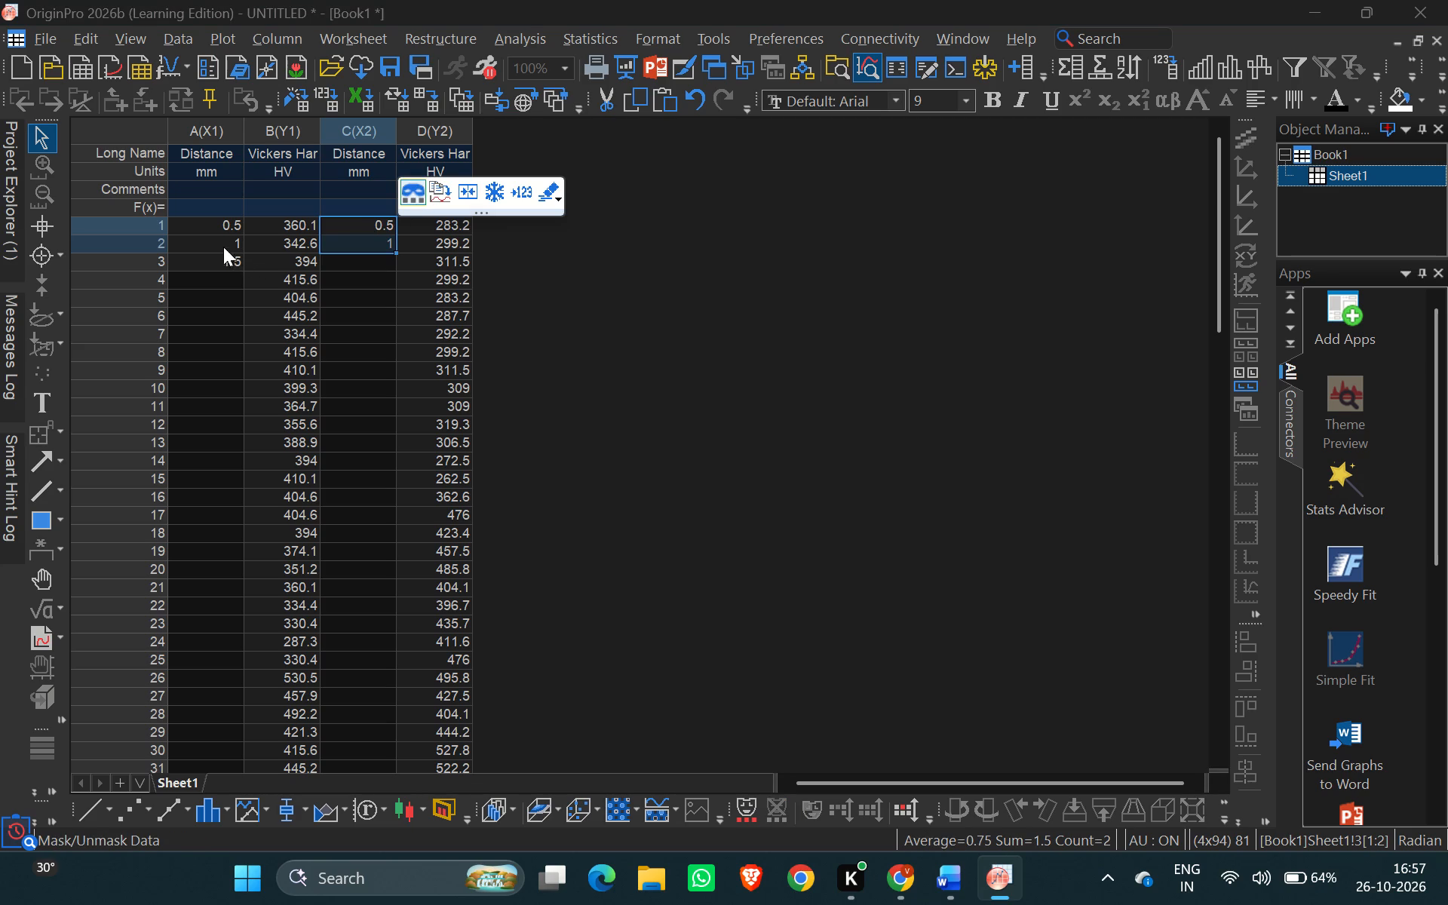
Extend the 0.5 mm series in Distance column A from its first three rows down to row 81, ending at 40.5.
left_click(219, 228)
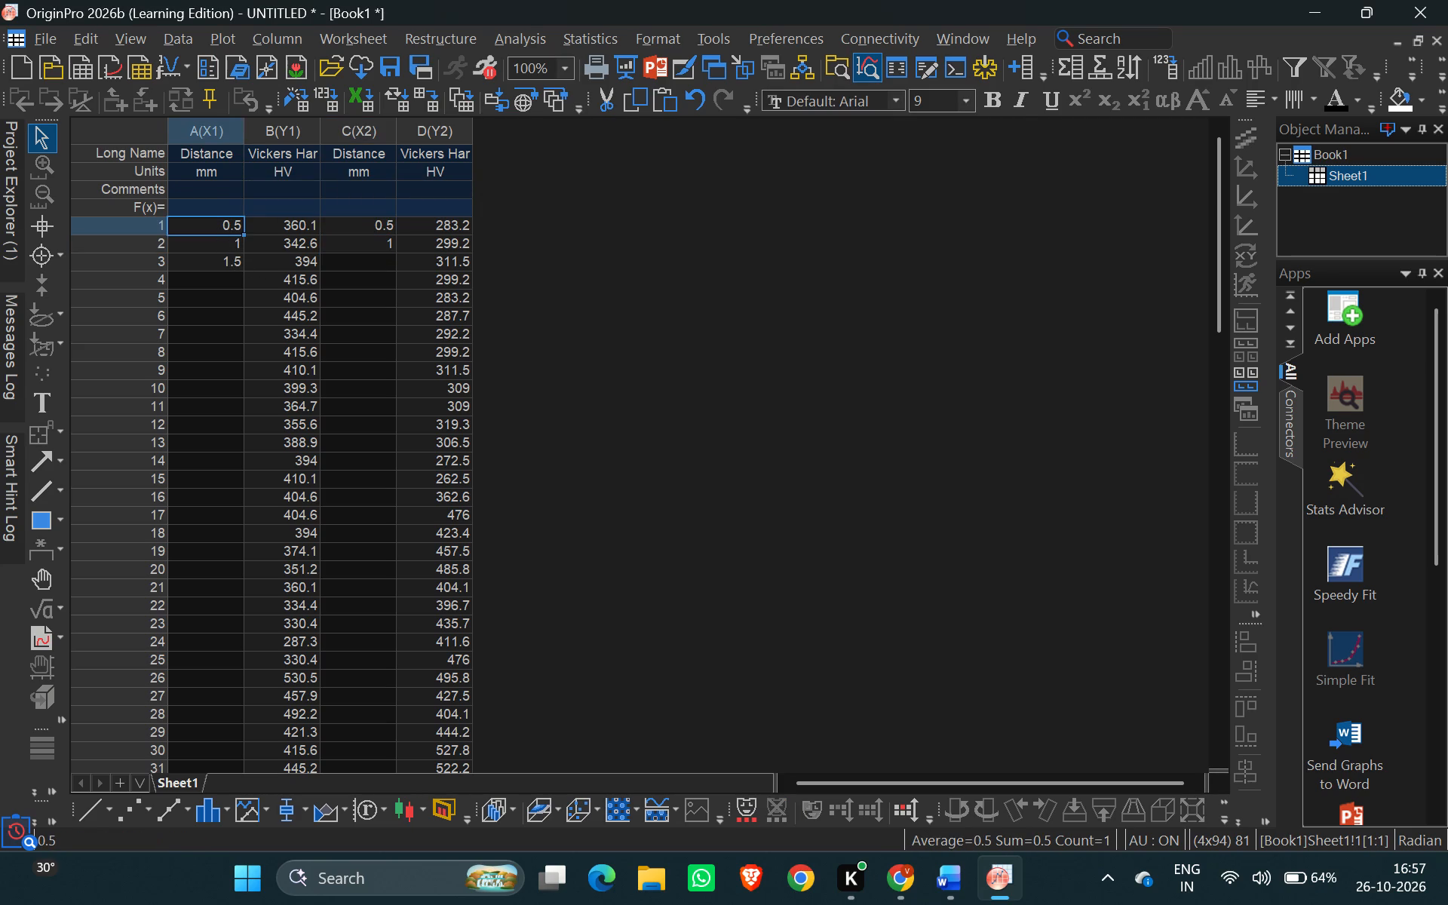
left_click_drag(209, 225, 200, 261)
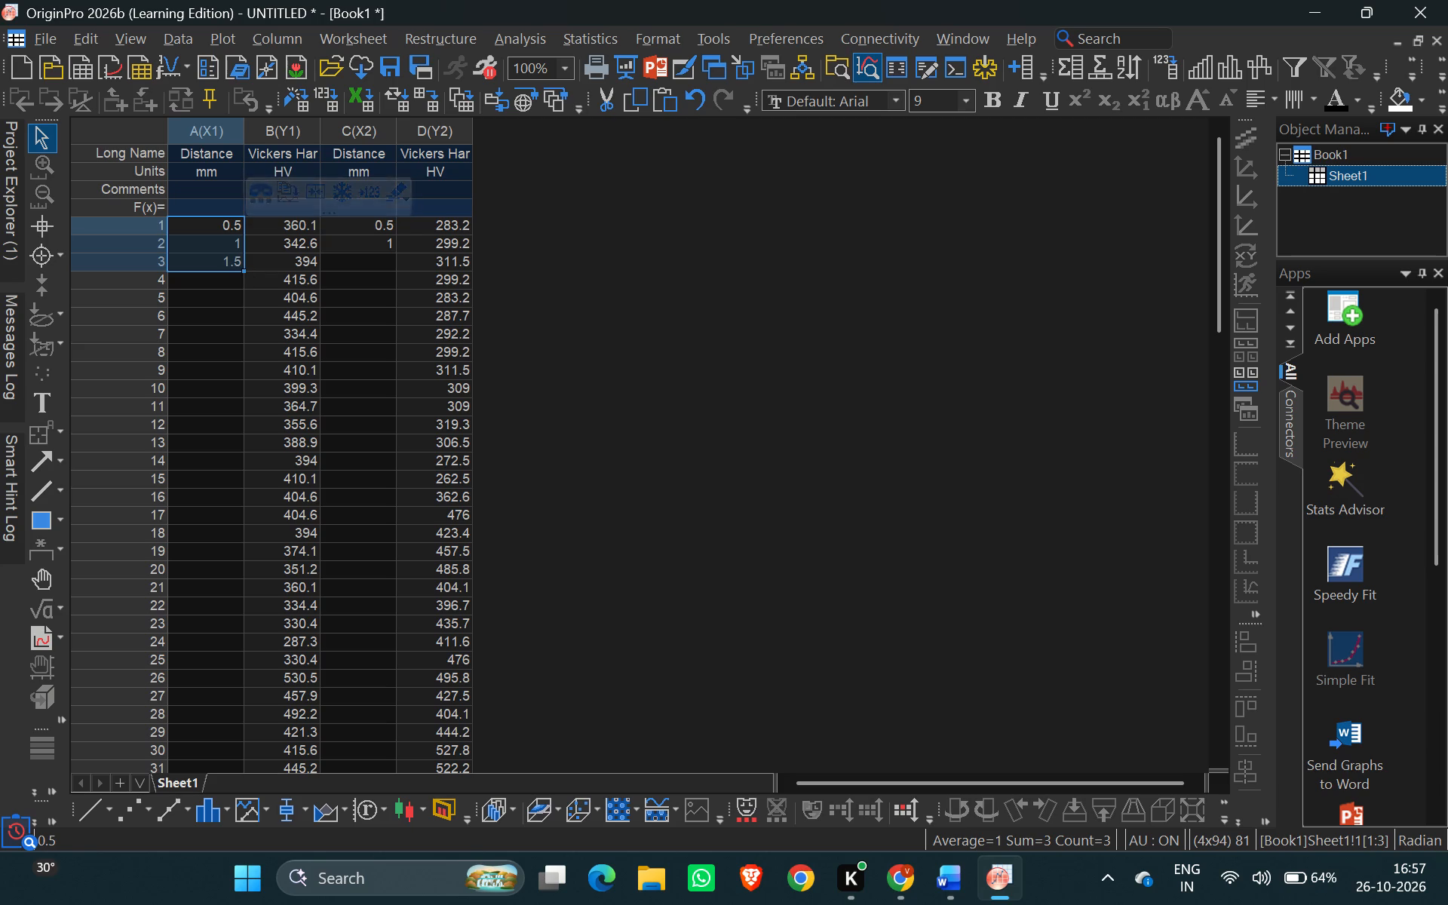
left_click_drag(242, 271, 255, 833)
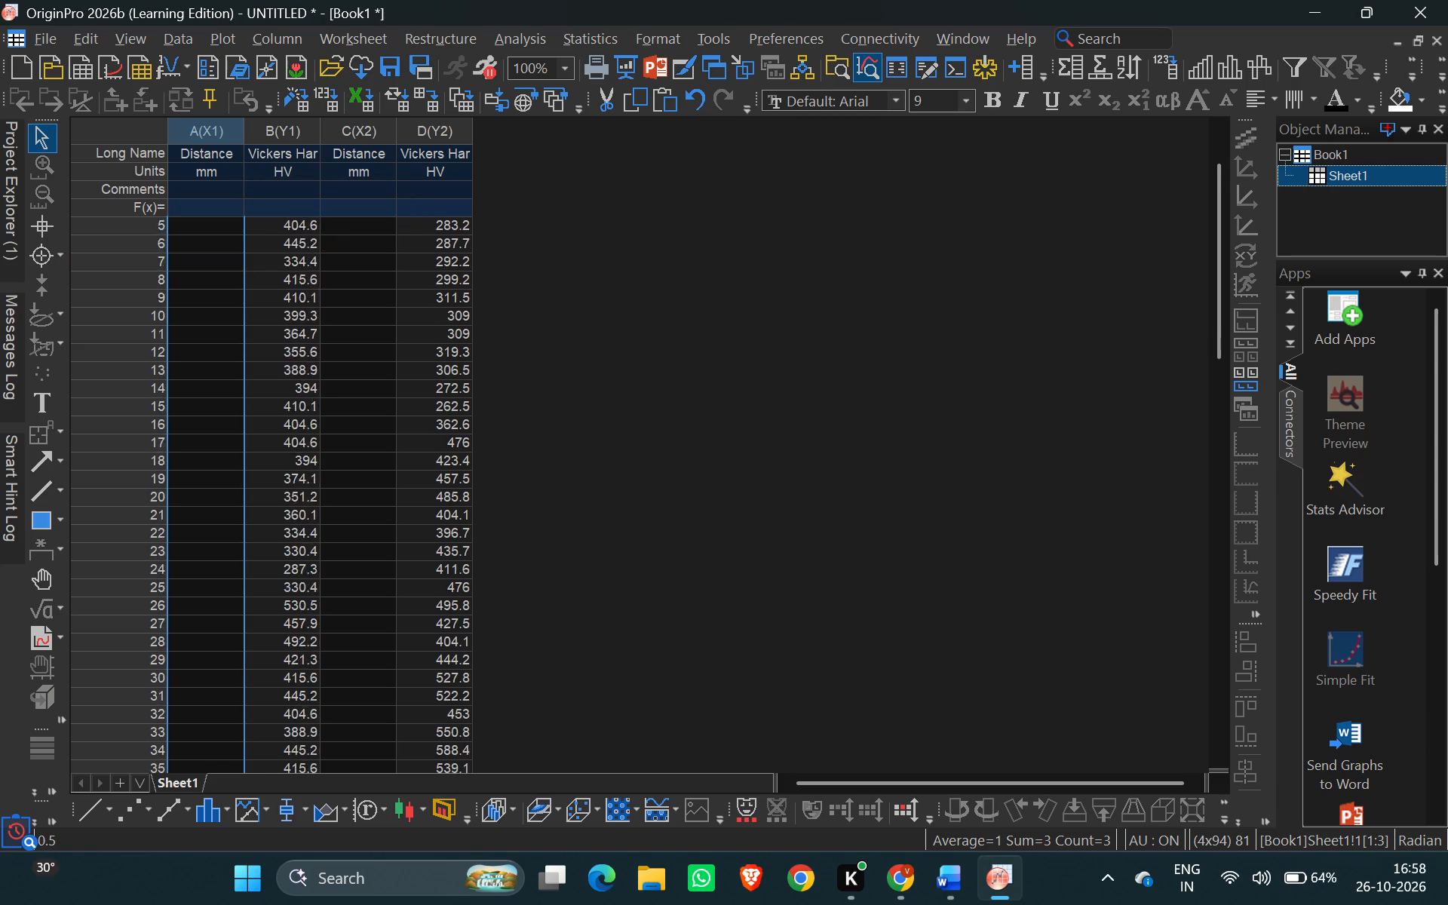
left_click_drag(255, 833, 253, 806)
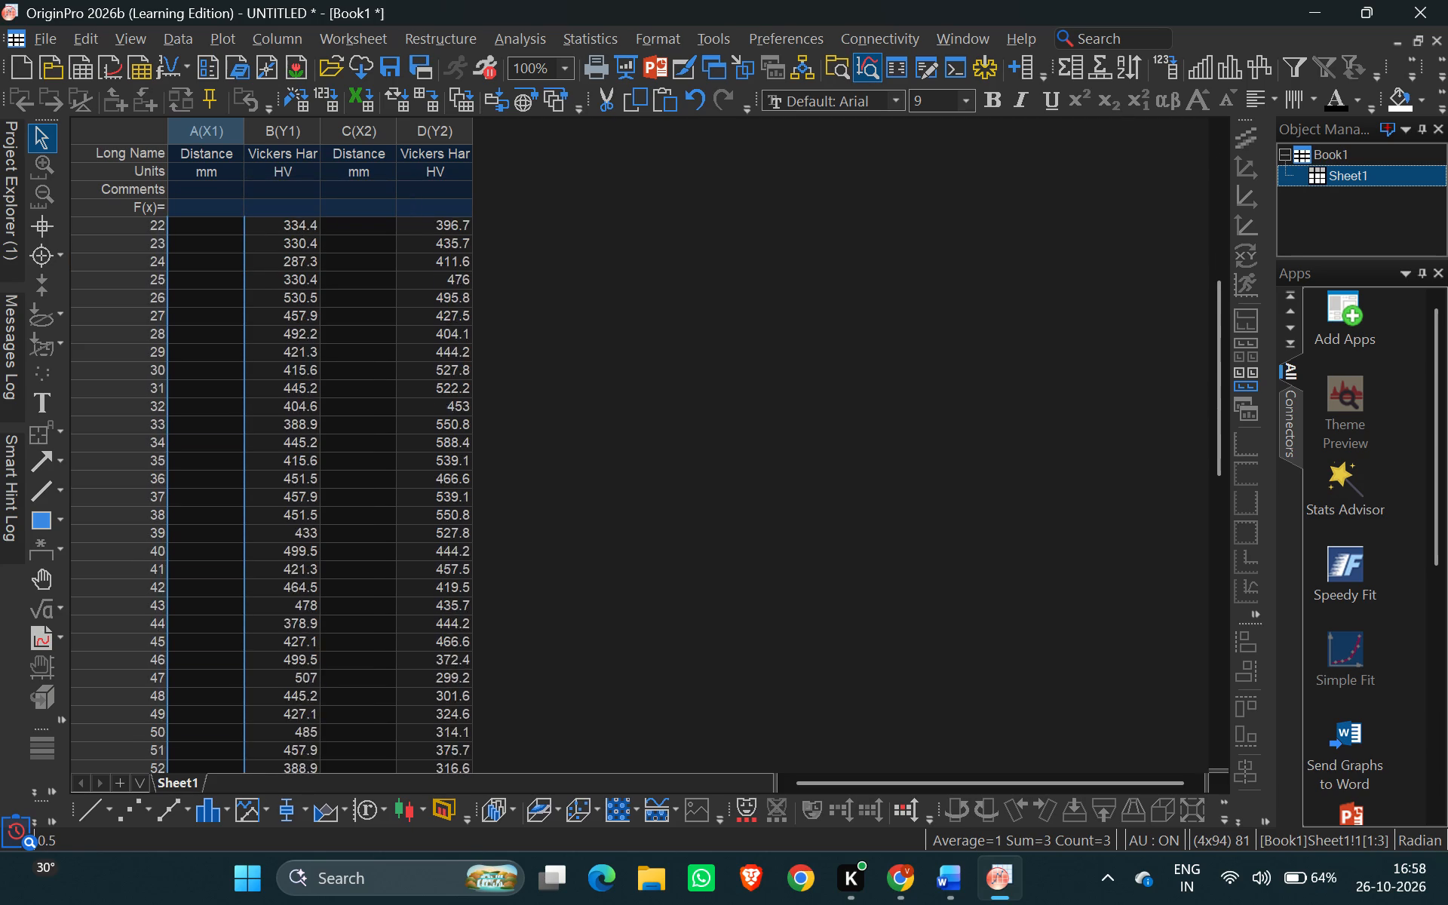
left_click_drag(253, 806, 256, 798)
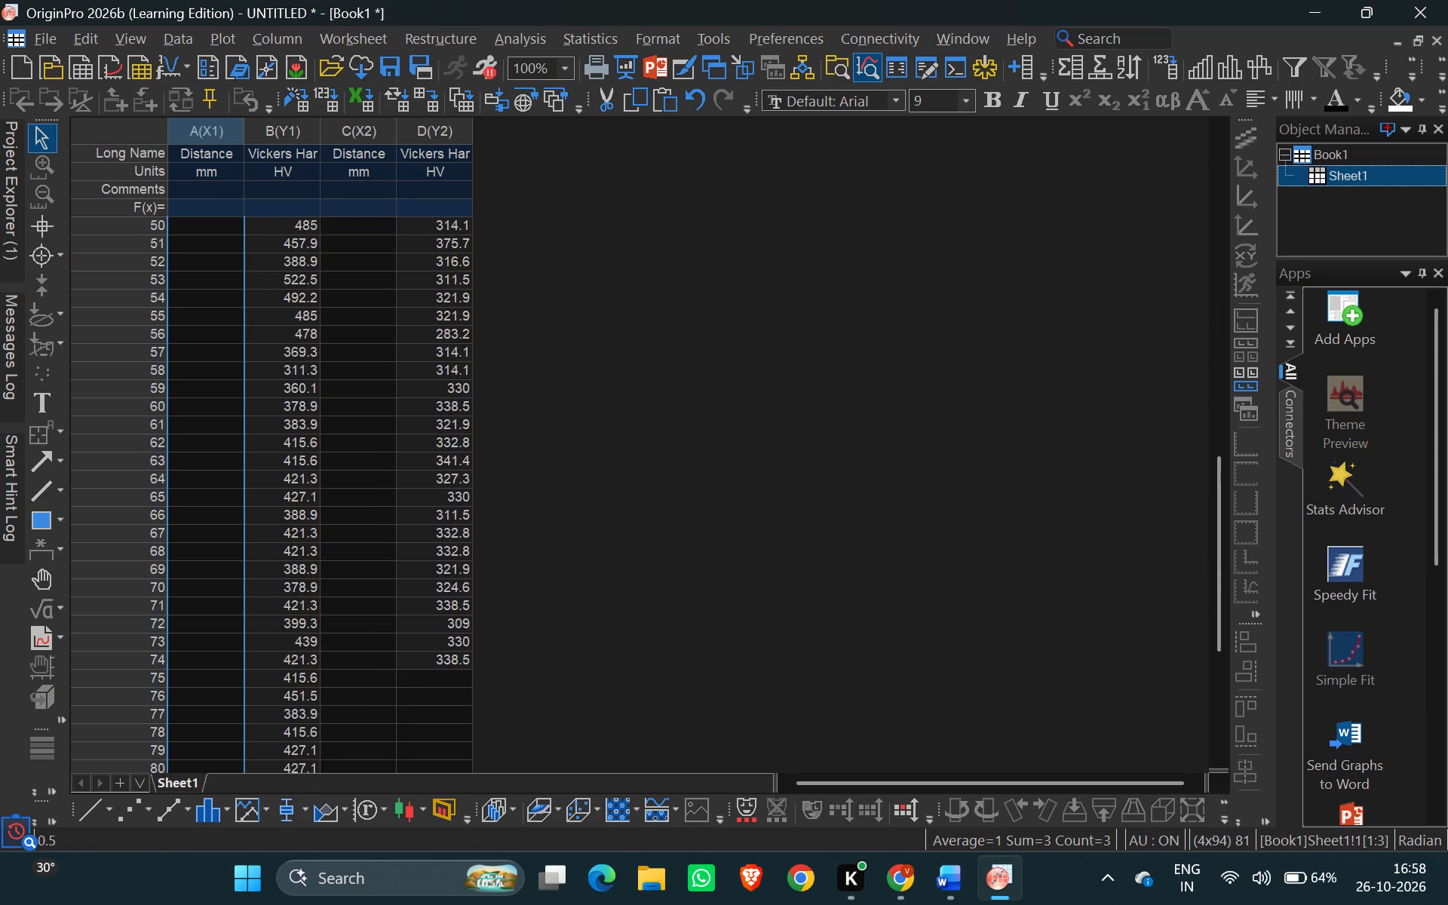
left_click_drag(256, 798, 265, 667)
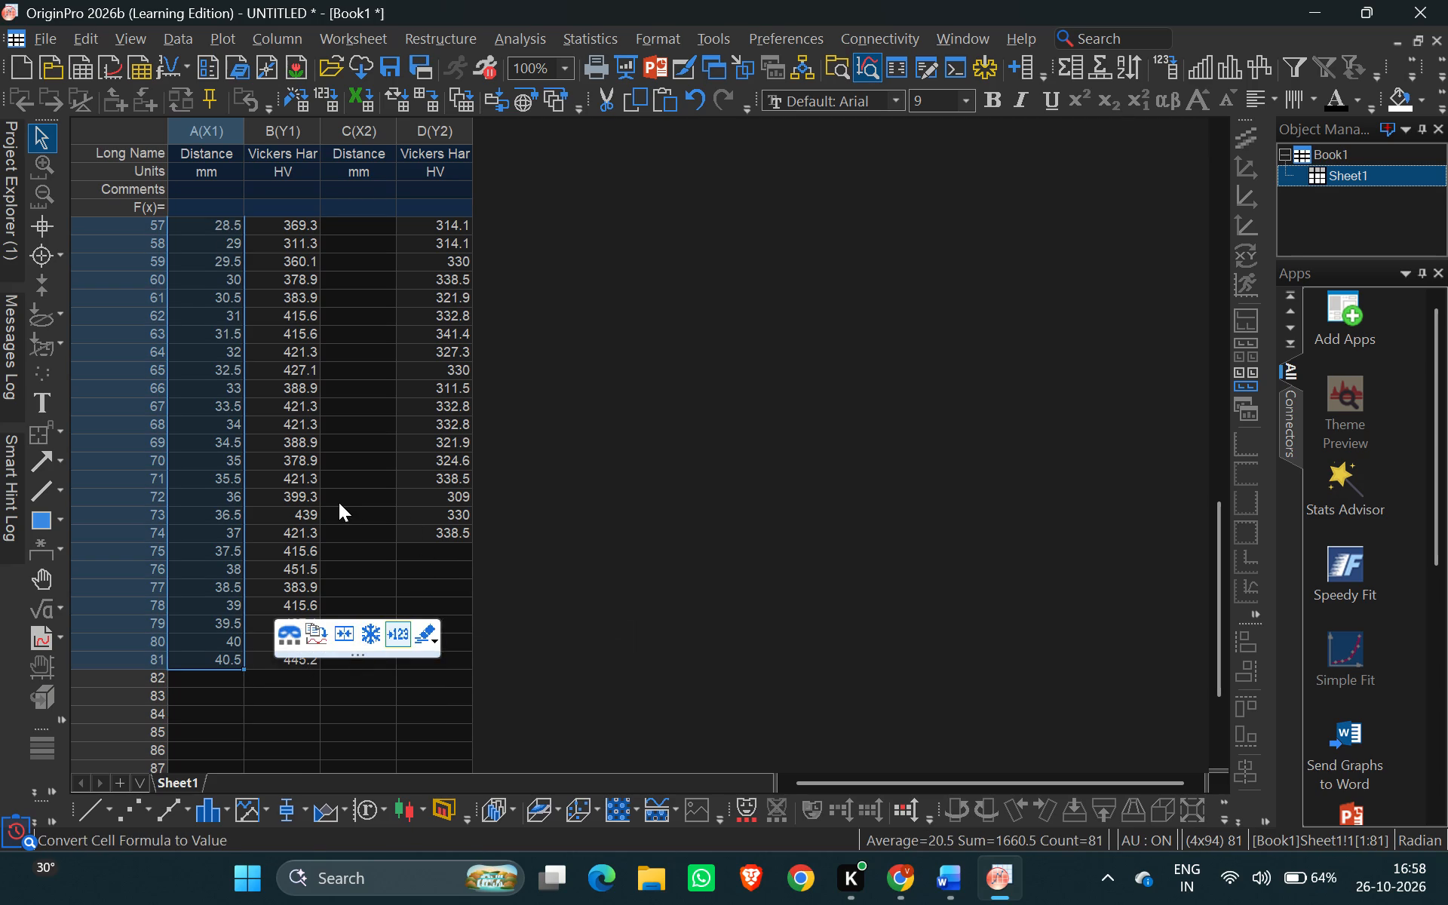
Extend the 0.5 mm series in Distance column C from its first two rows down to row 74, ending at 37.
scroll(339, 502, "up", 5)
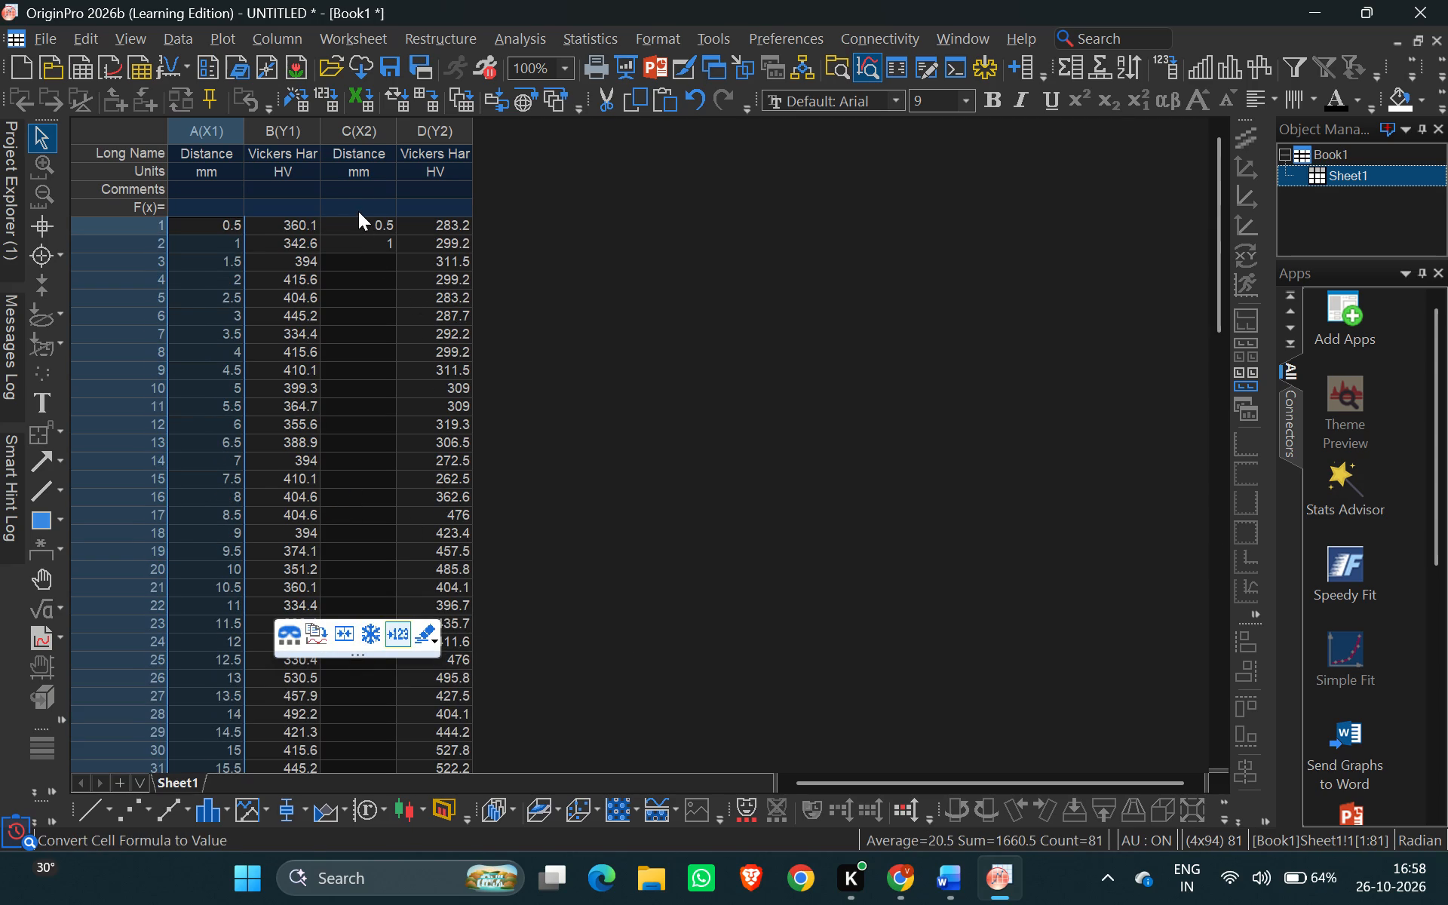
left_click_drag(358, 213, 371, 241)
left_click_drag(357, 228, 373, 245)
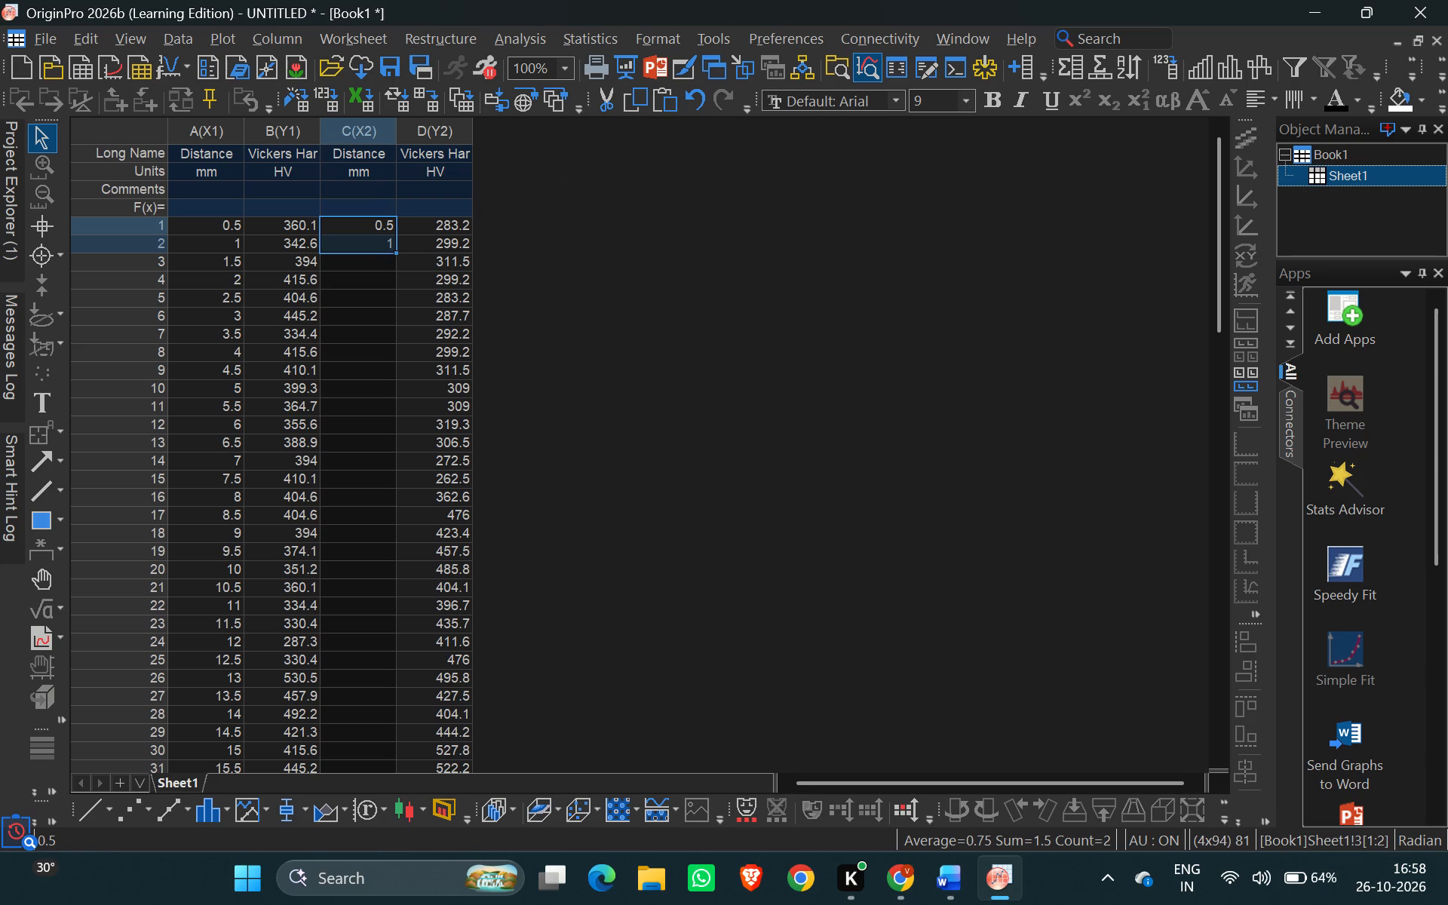
left_click_drag(394, 256, 391, 545)
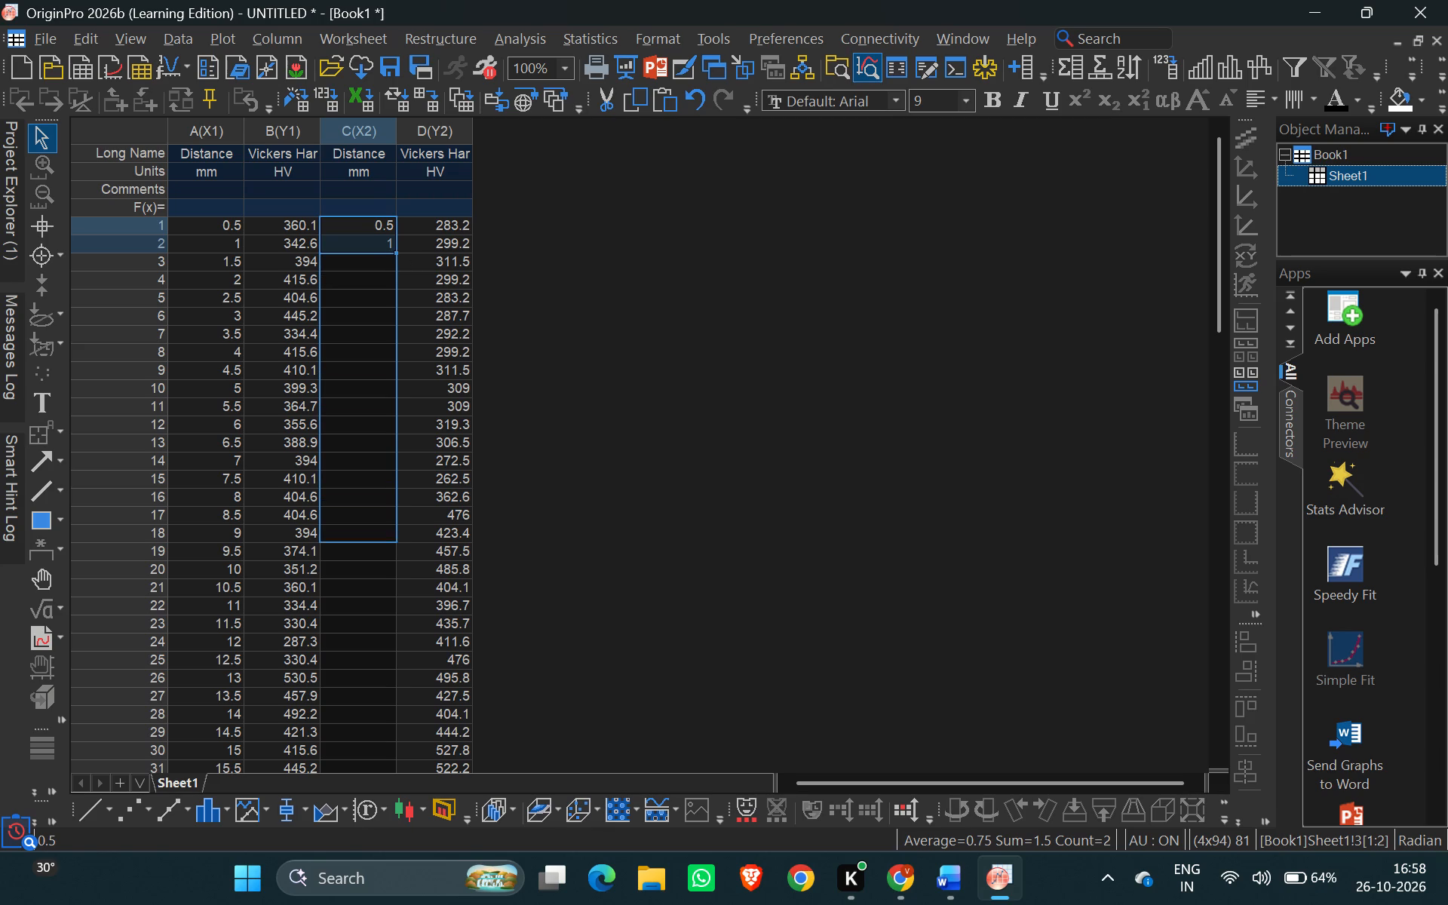
left_click_drag(391, 545, 397, 843)
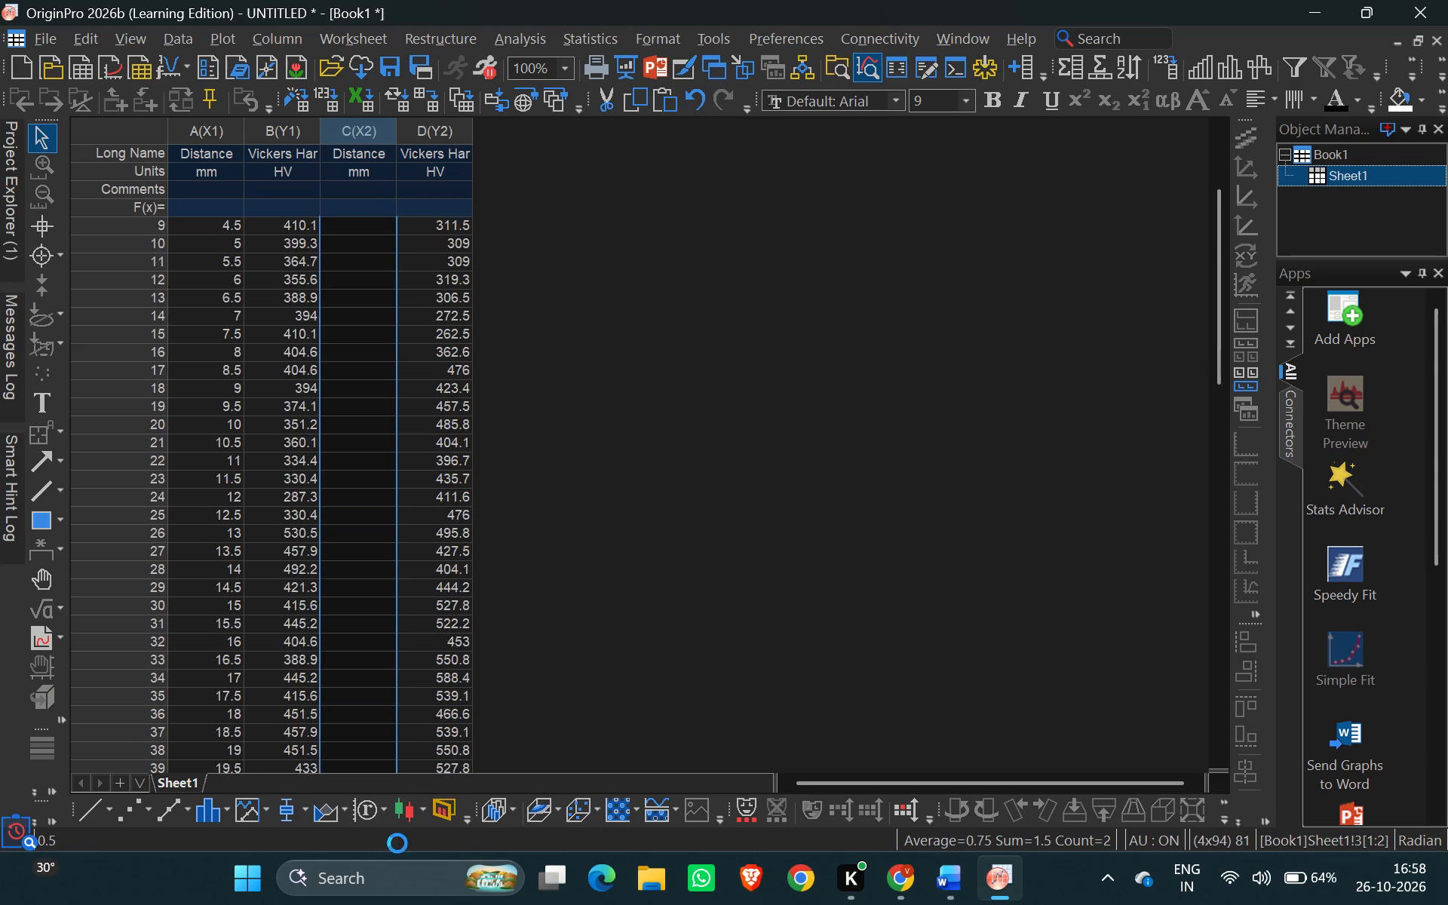
left_click_drag(397, 843, 401, 783)
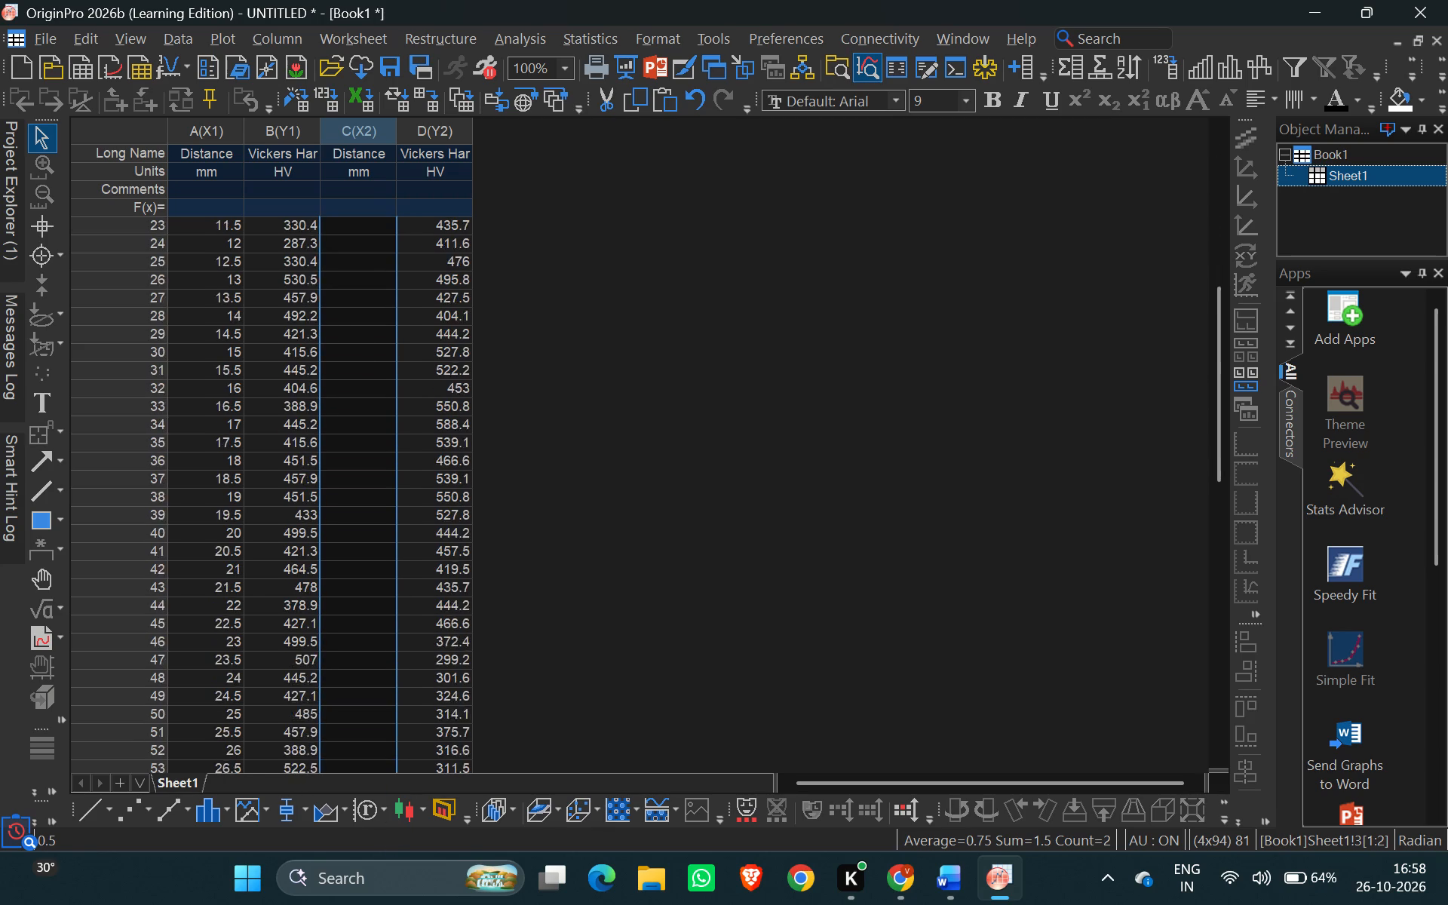
left_click_drag(401, 783, 399, 791)
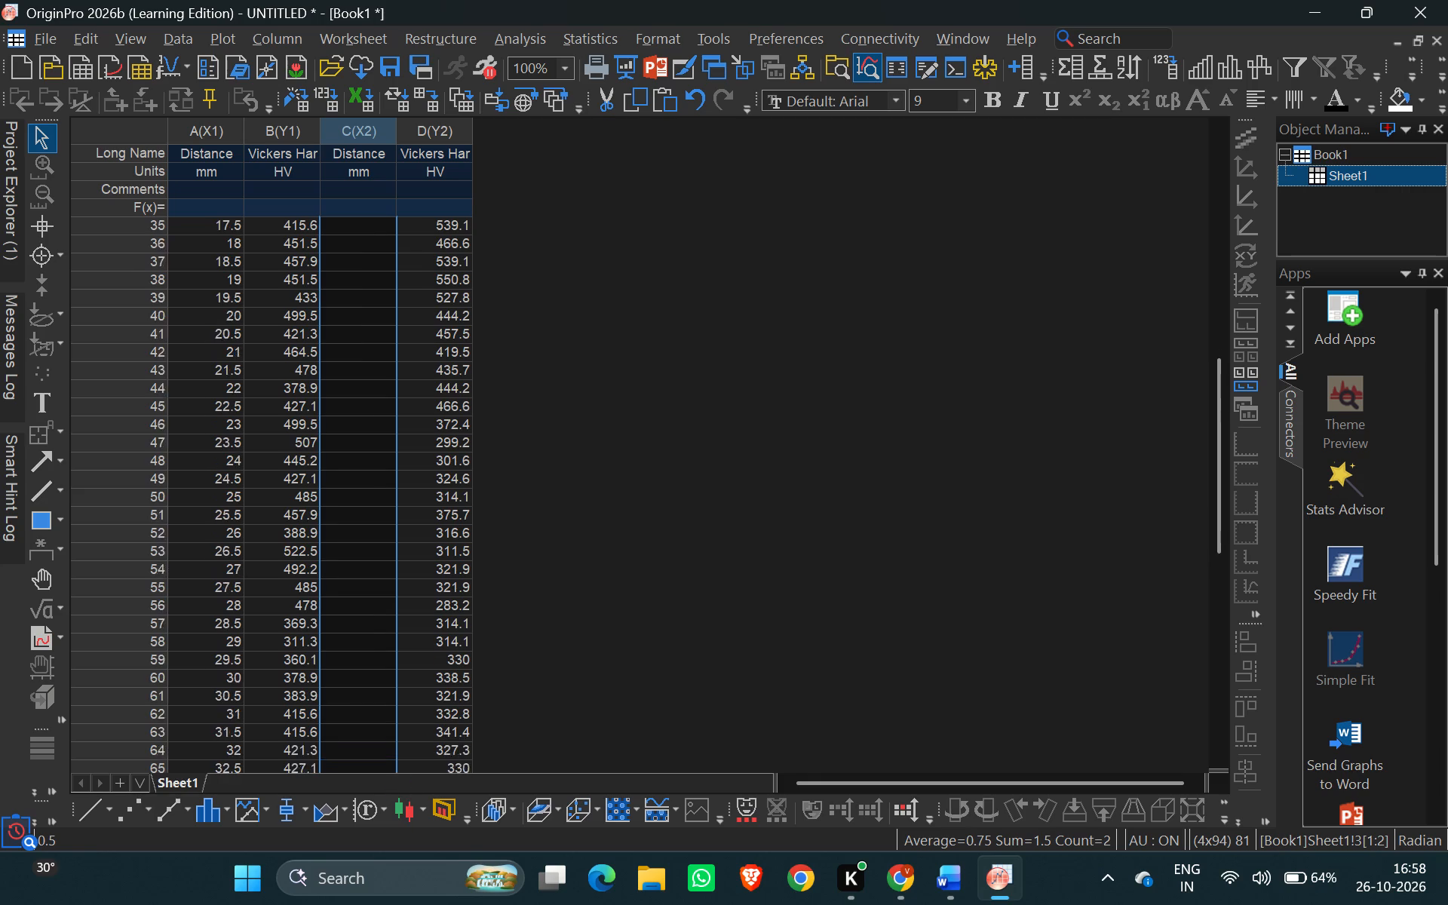
left_click_drag(399, 791, 409, 667)
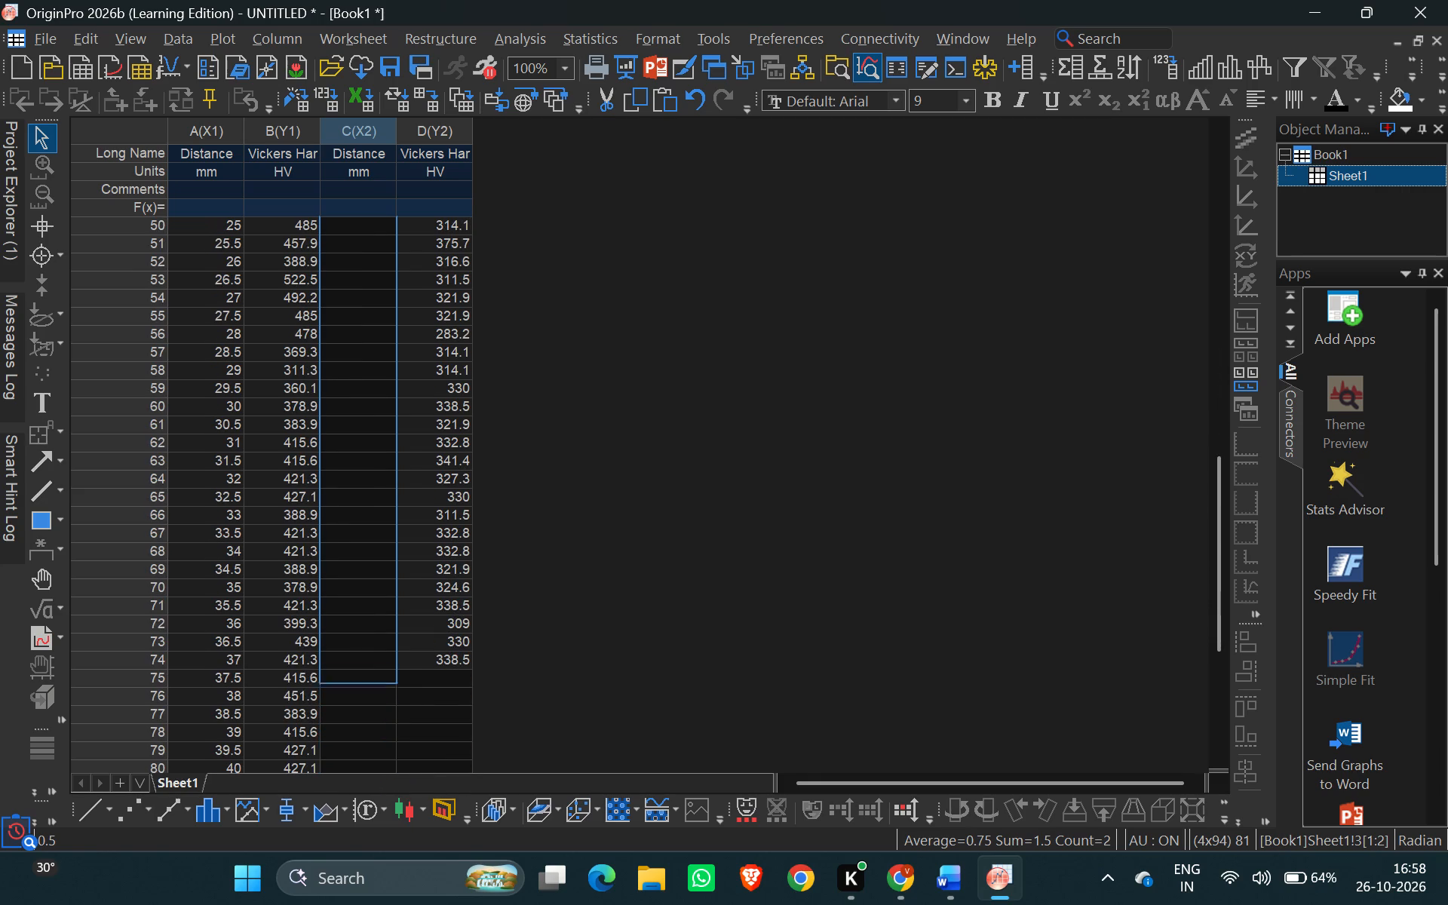
left_click_drag(409, 667, 408, 664)
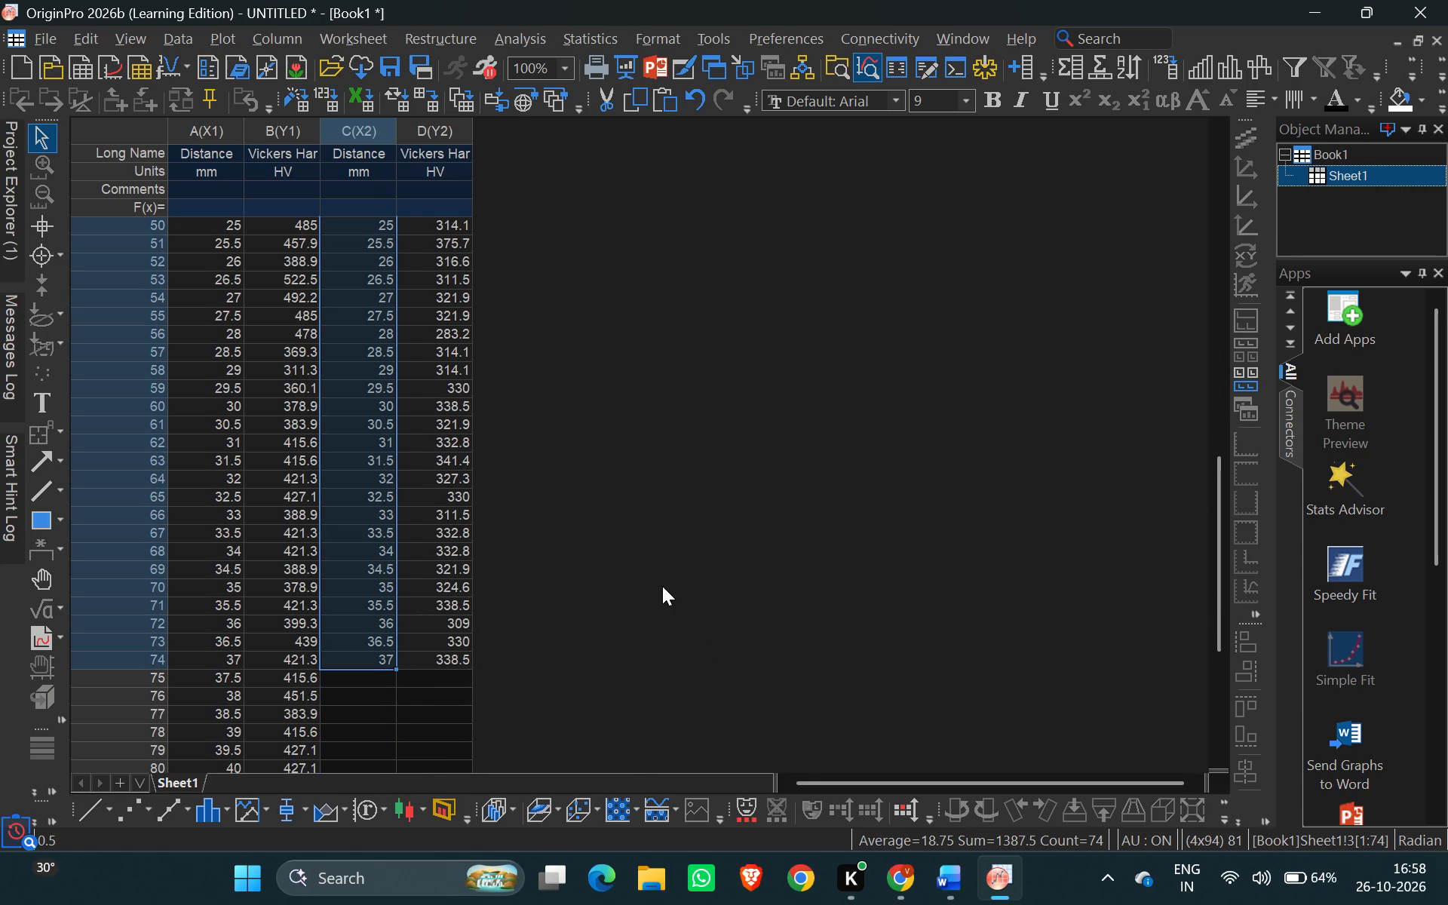
left_click(662, 586)
scroll(662, 586, "up", 16)
scroll(662, 586, "up", 10)
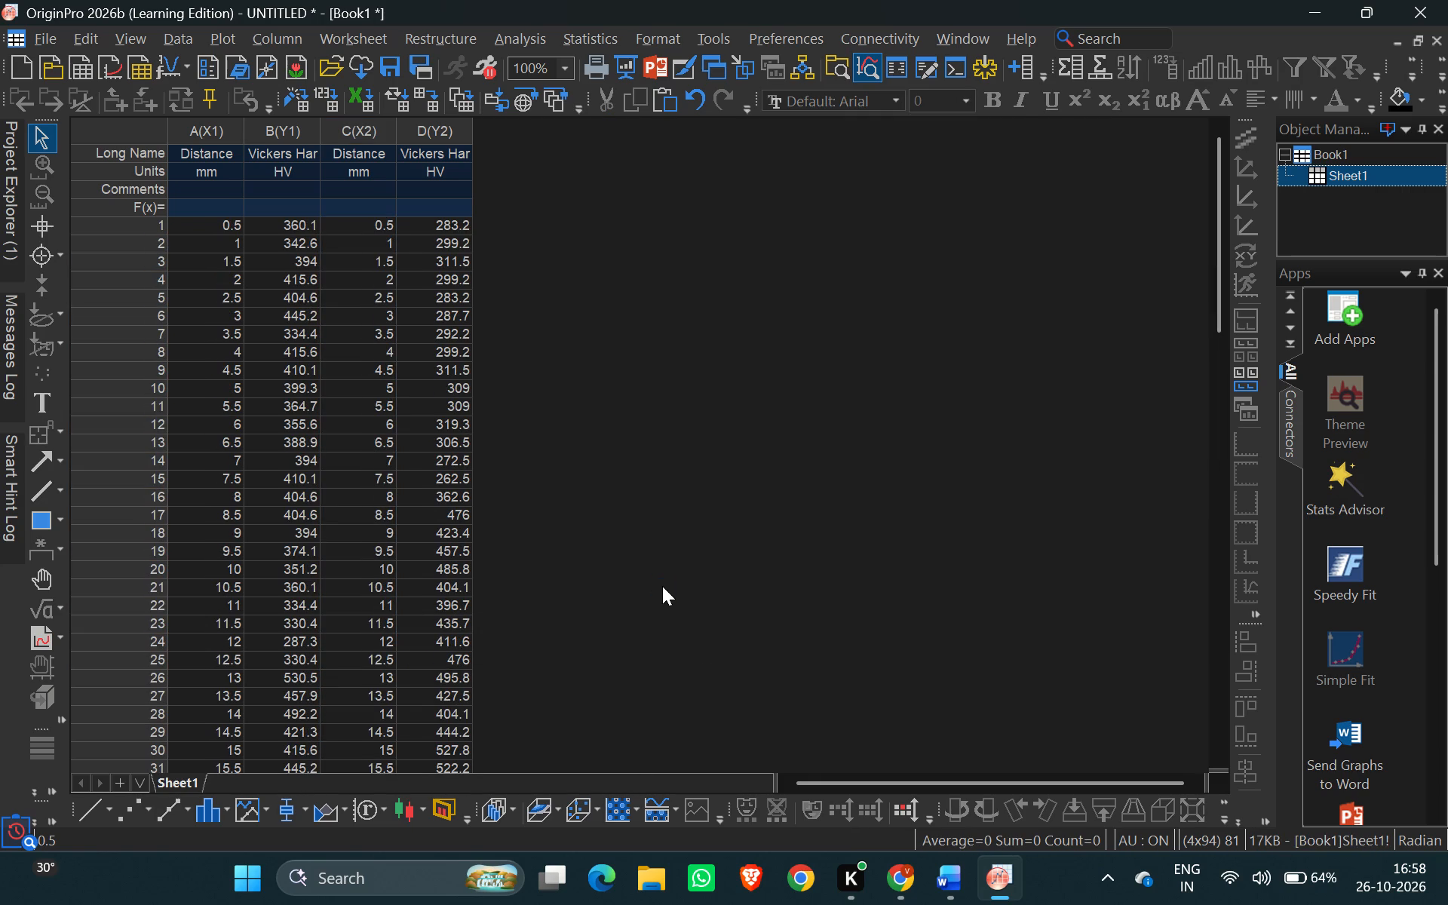
scroll(662, 586, "up", 20)
scroll(662, 586, "up", 4)
Plot worksheet columns A to D as a Line + Symbol graph of Vickers Hardness against Distance.
scroll(738, 313, "up", 10)
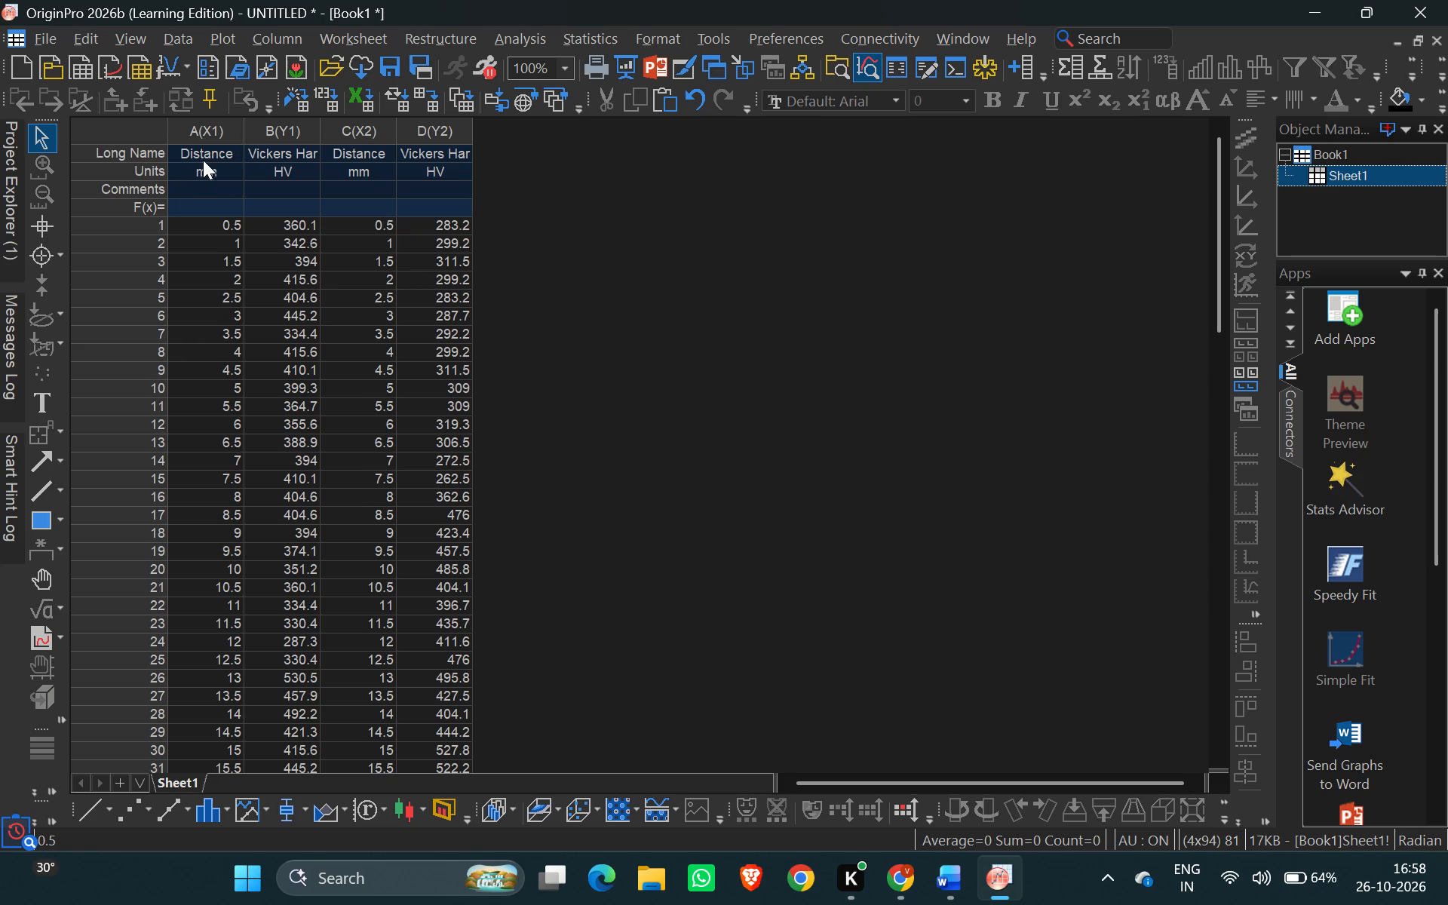
left_click(216, 152)
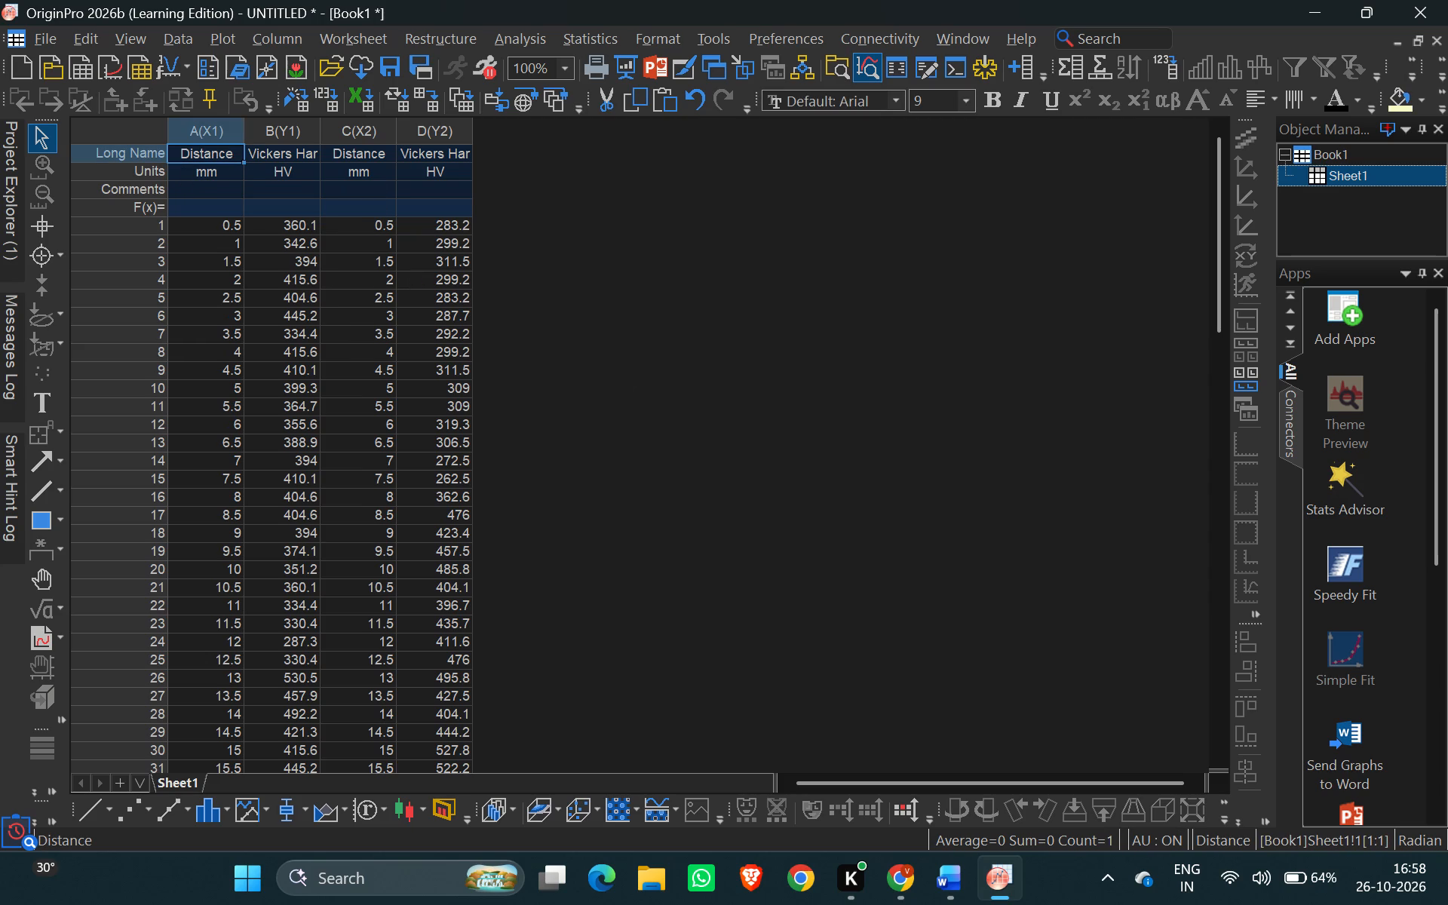
left_click(287, 134, "ctrl")
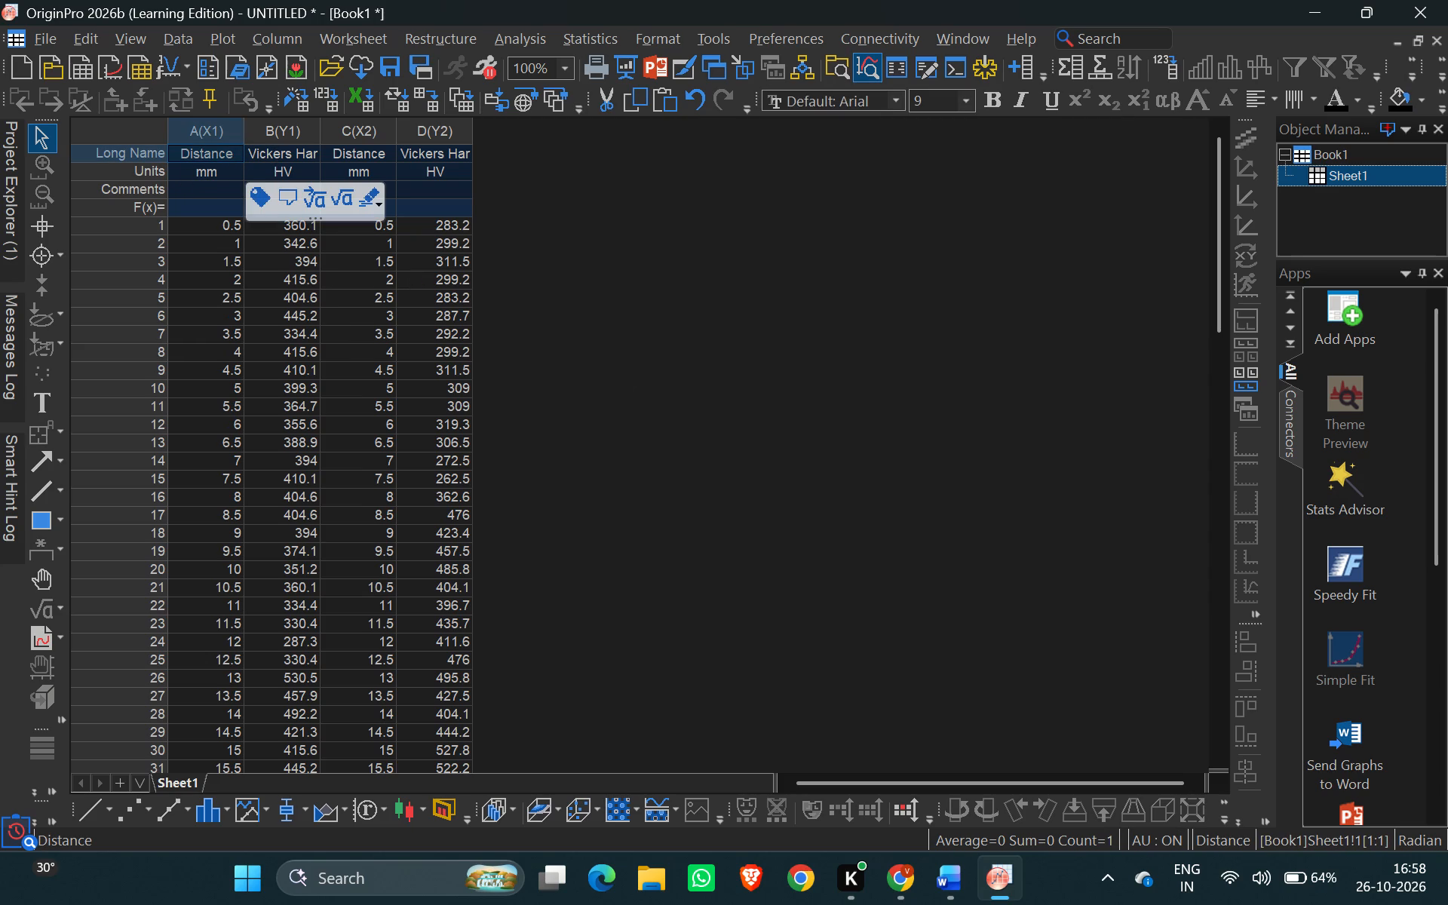
left_click(213, 133)
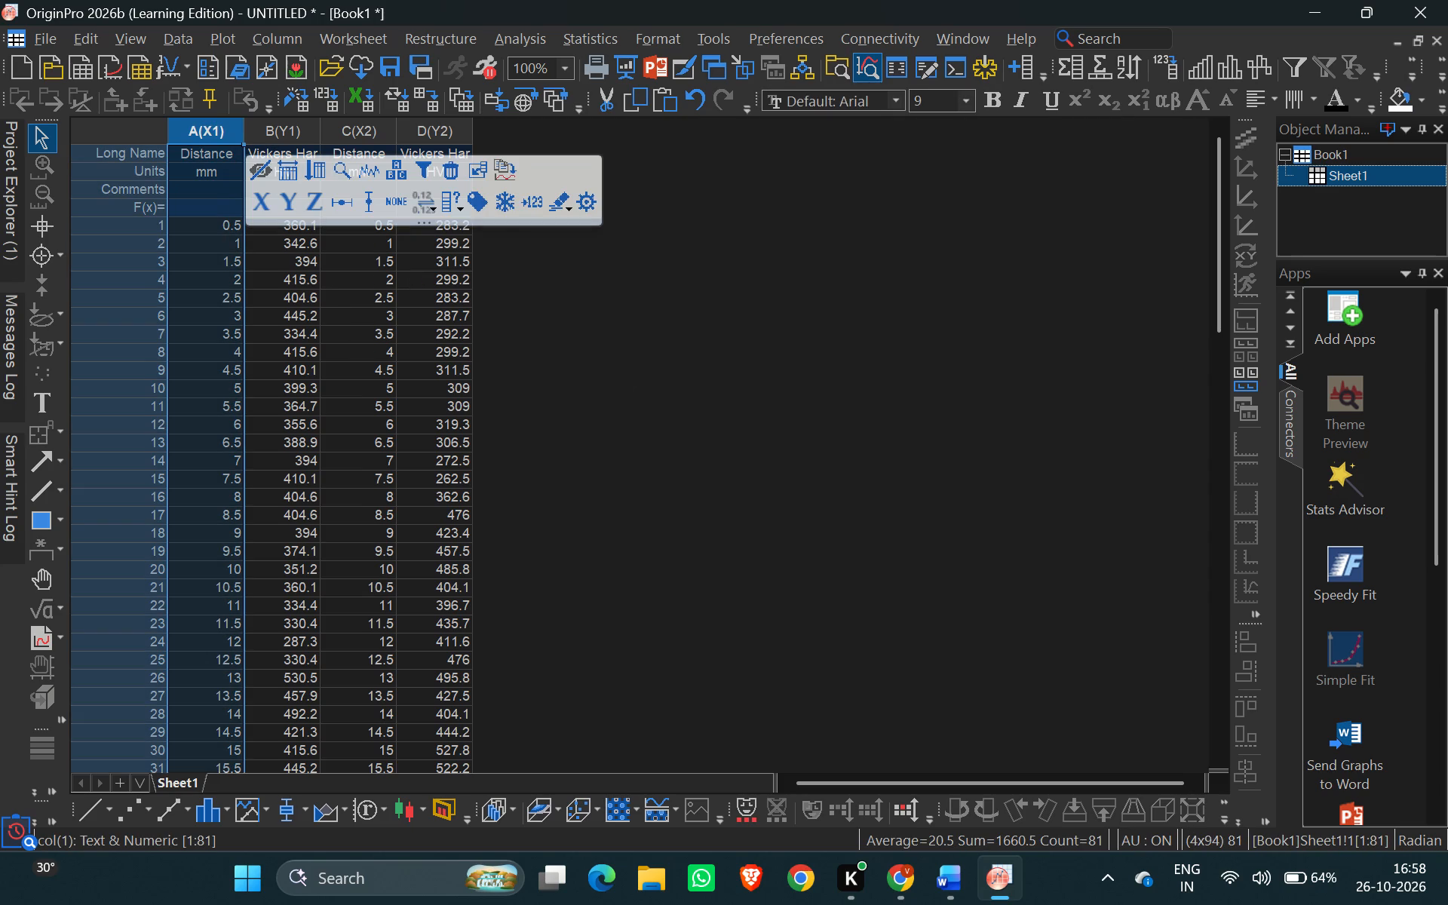
left_click(280, 130, "ctrl")
left_click(357, 124, "ctrl")
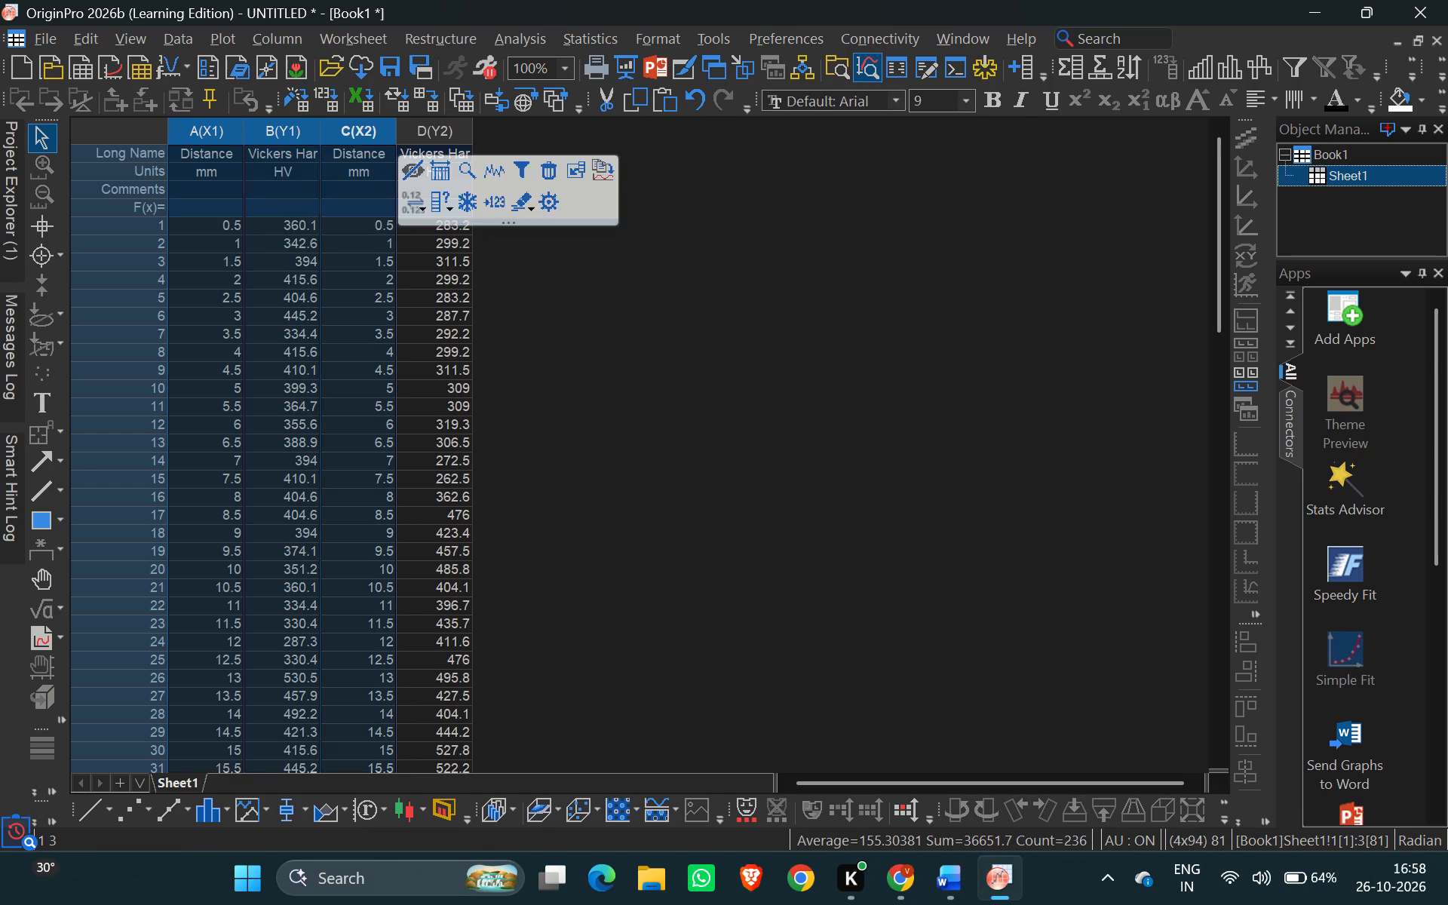
left_click(437, 131, "ctrl")
left_click(228, 35)
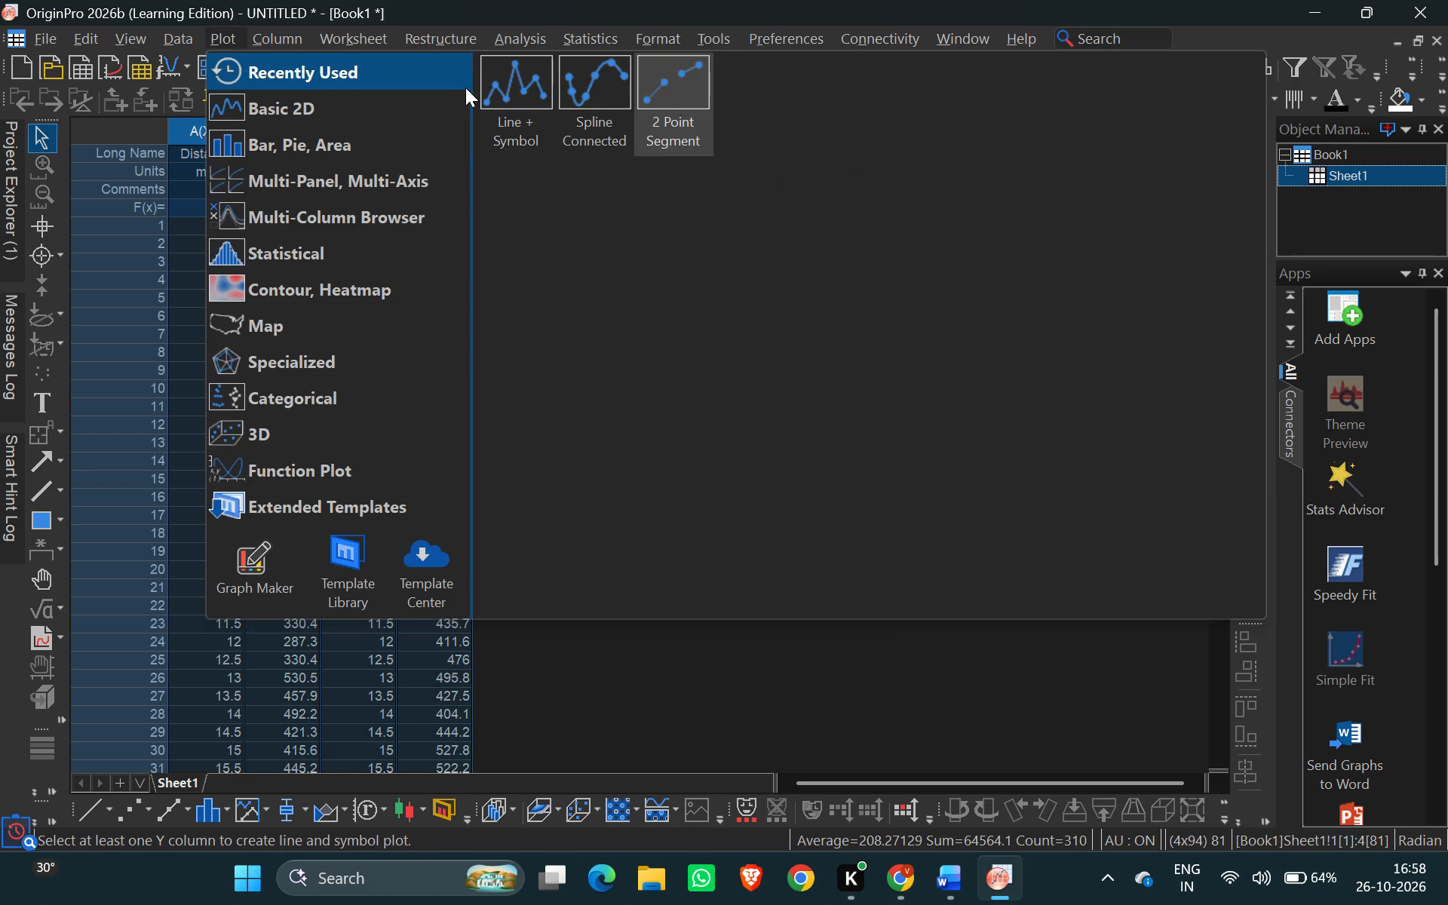
left_click(516, 95)
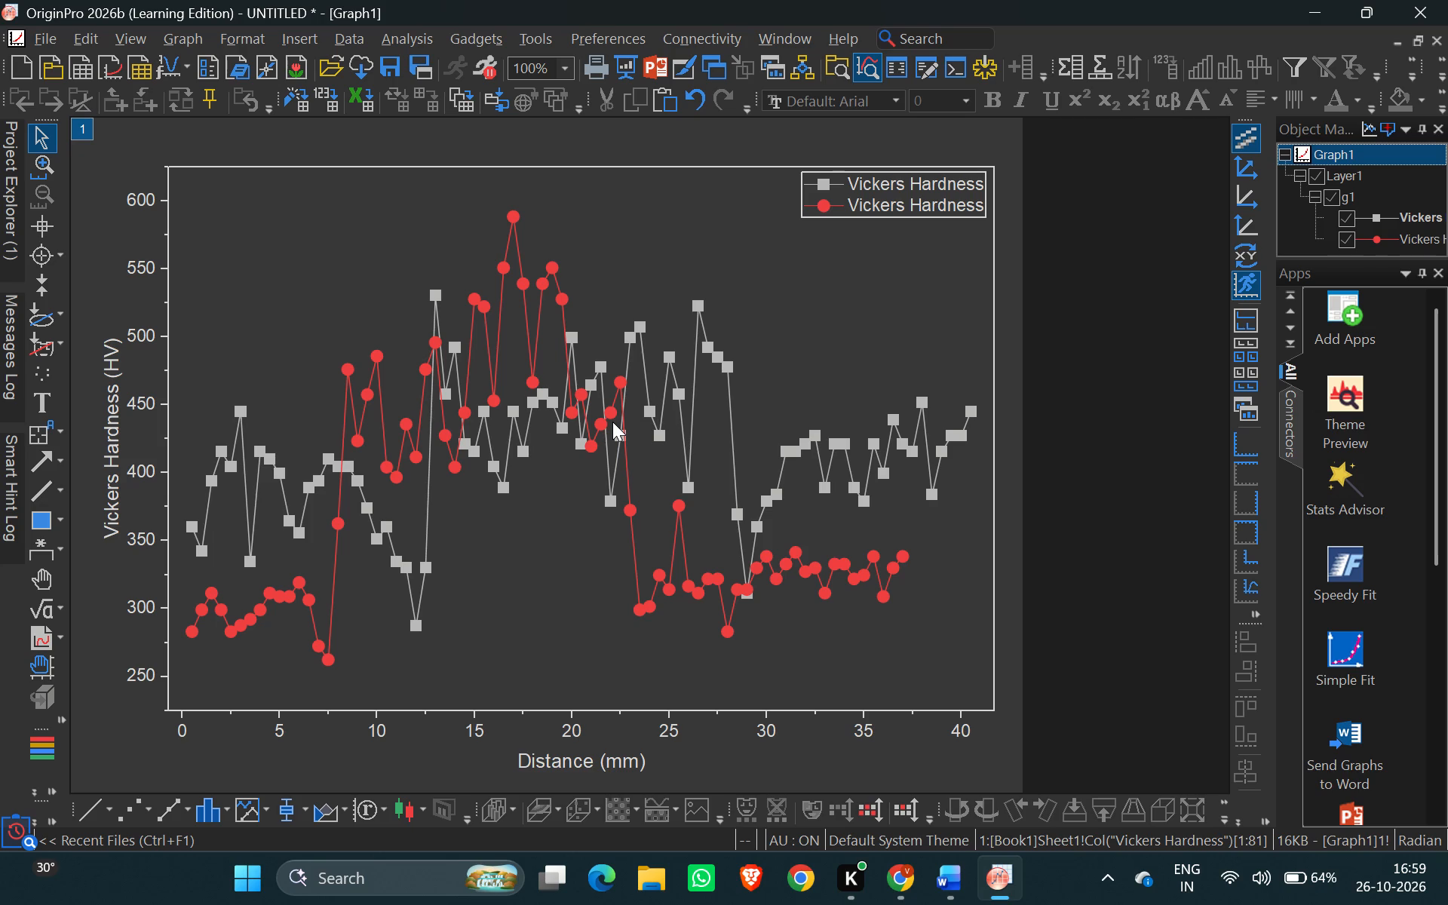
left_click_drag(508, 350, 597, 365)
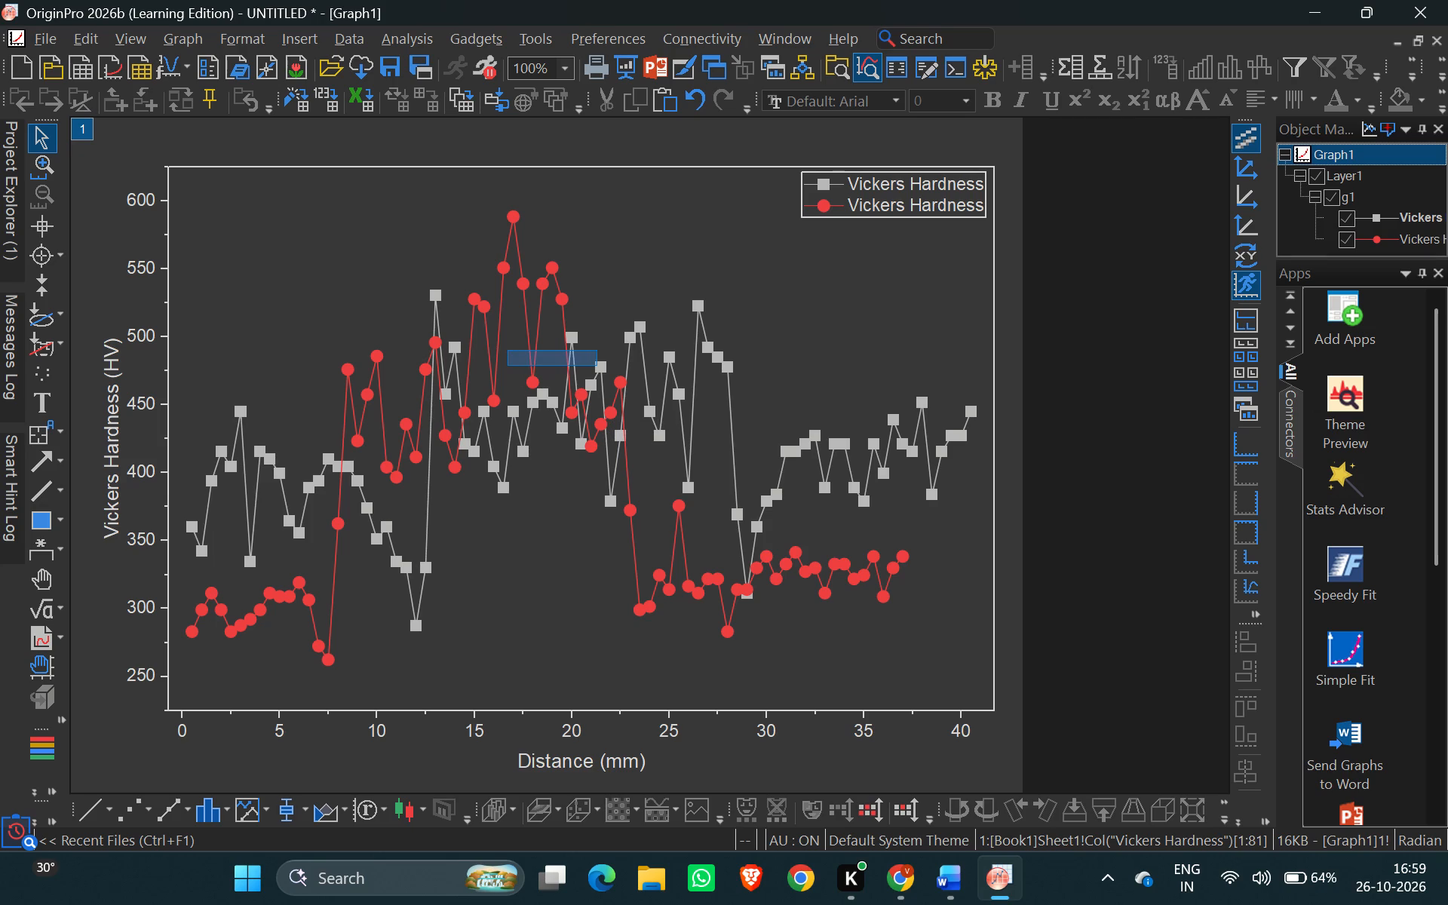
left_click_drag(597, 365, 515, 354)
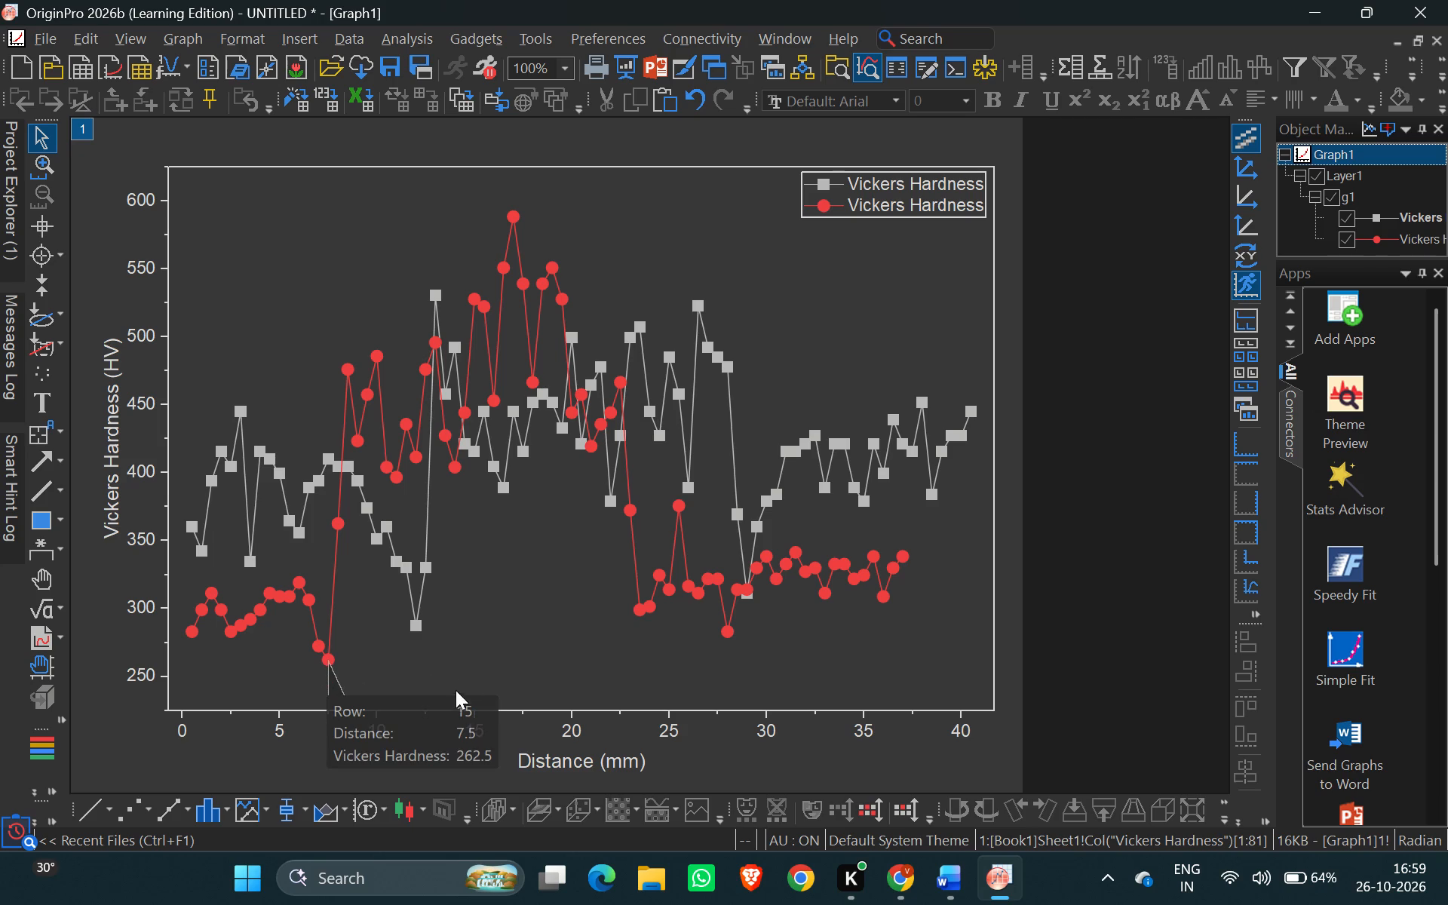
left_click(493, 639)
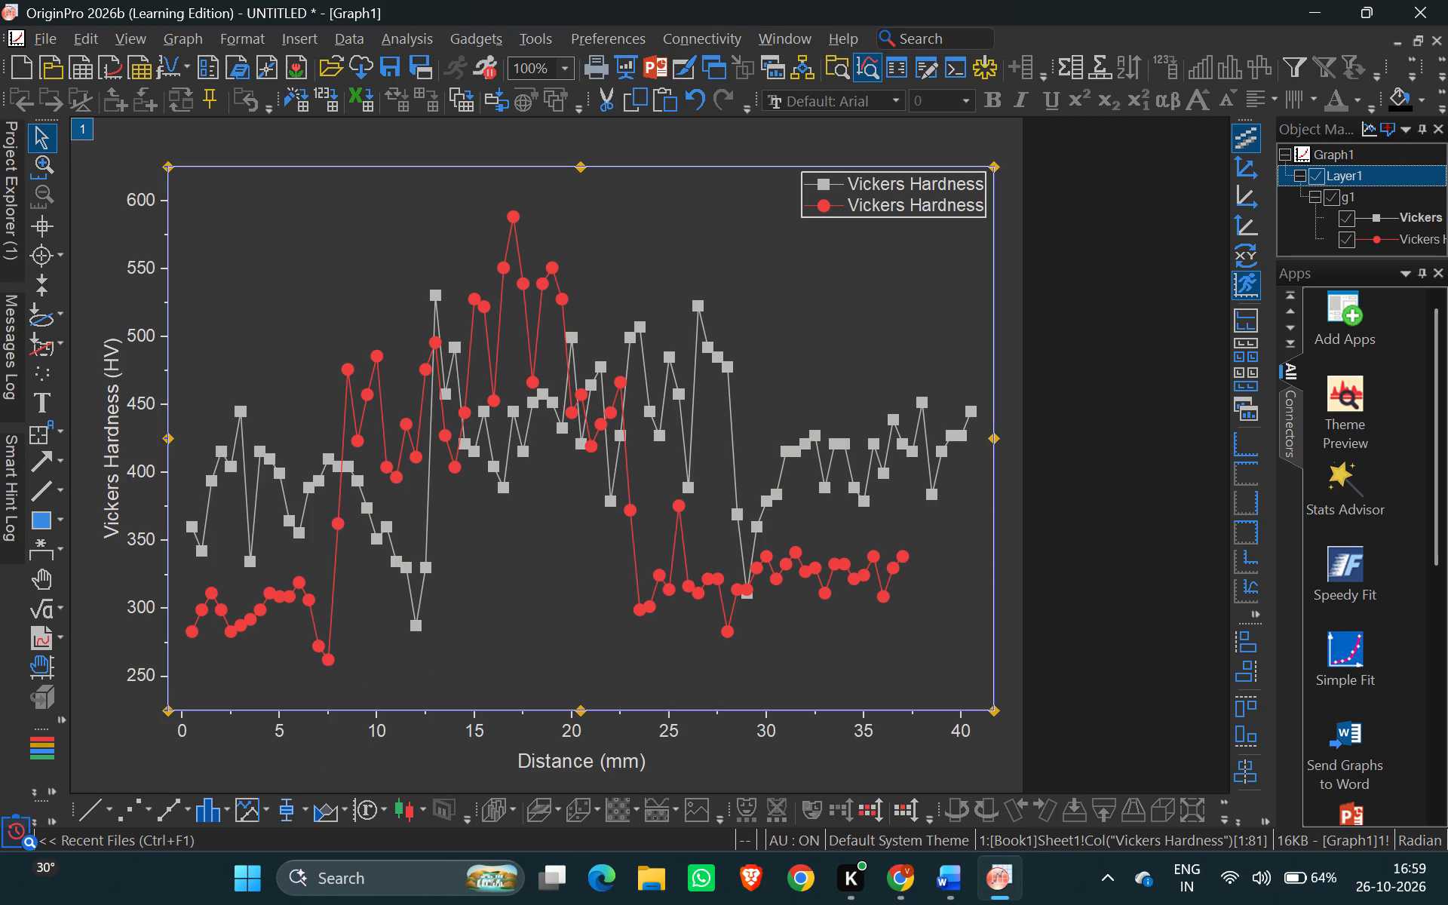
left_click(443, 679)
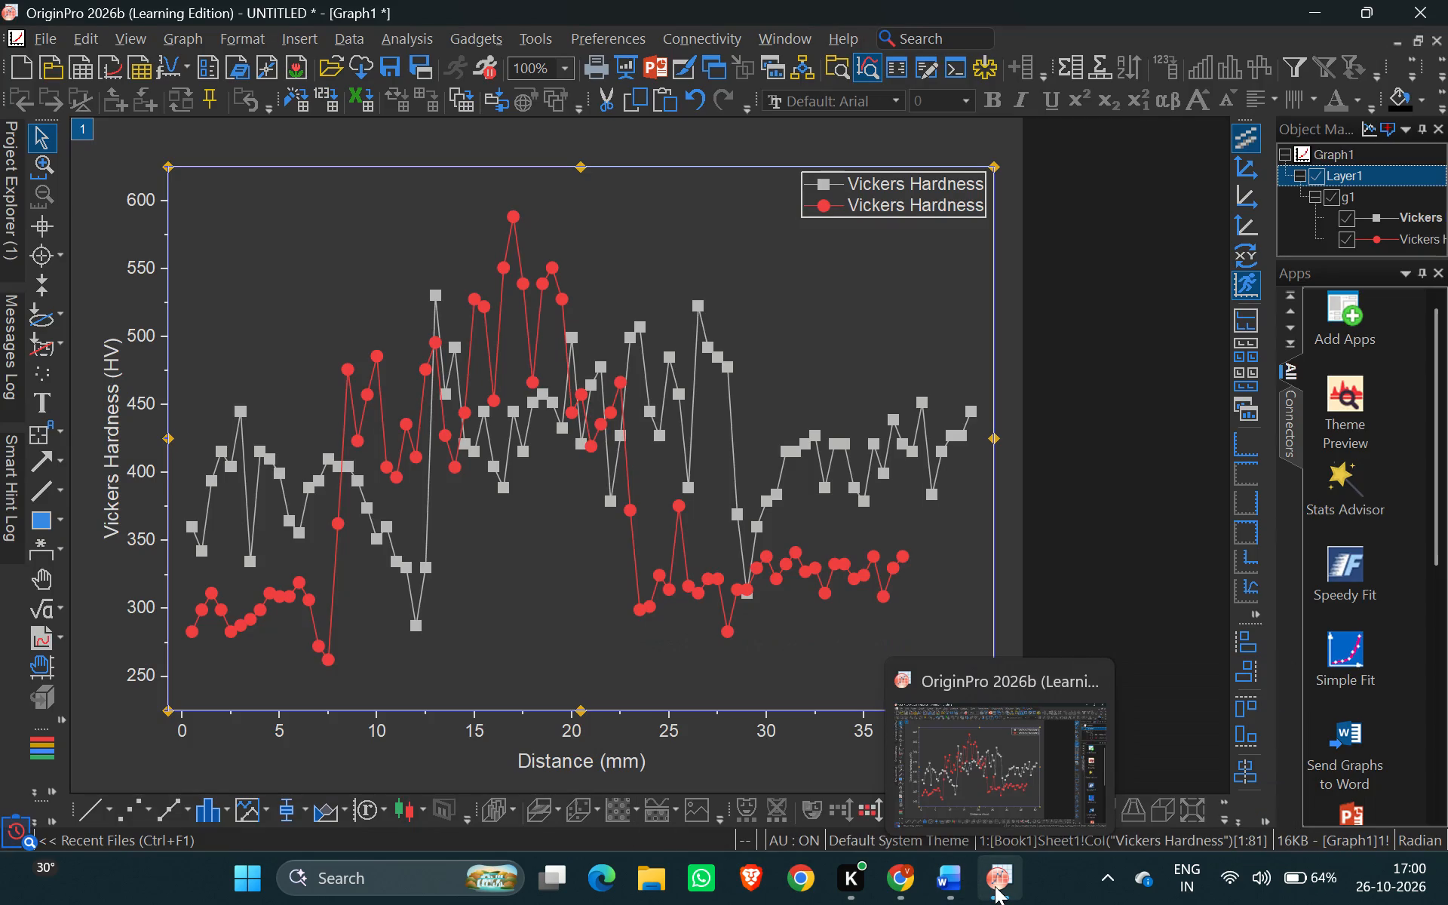
Return from the graph to the Book1 worksheet and clear the column selection.
left_click_drag(8, 214, 86, 283)
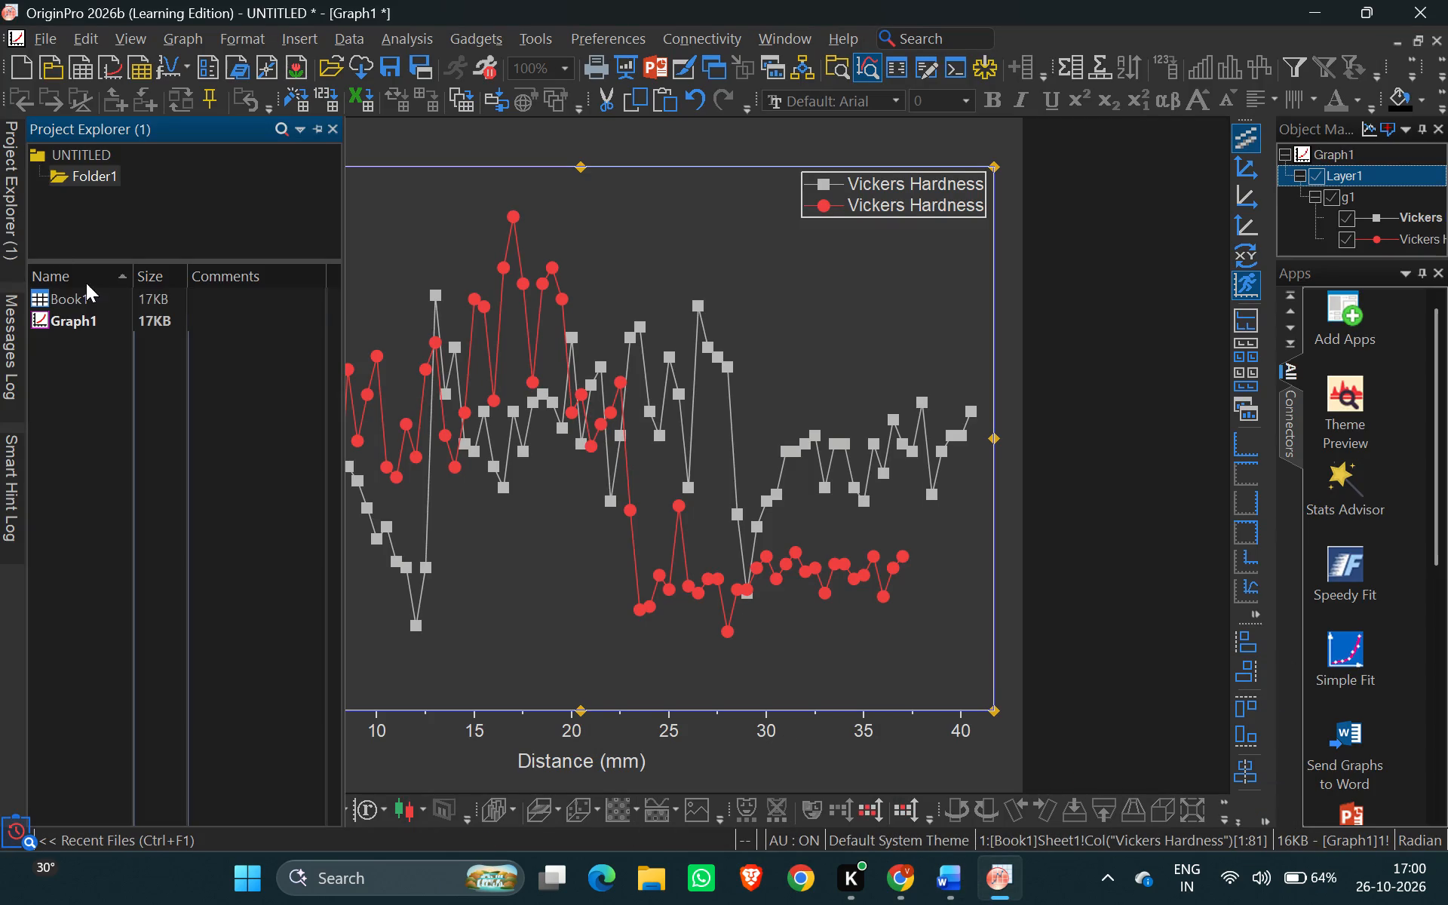
left_click_drag(86, 283, 89, 293)
left_click(89, 293)
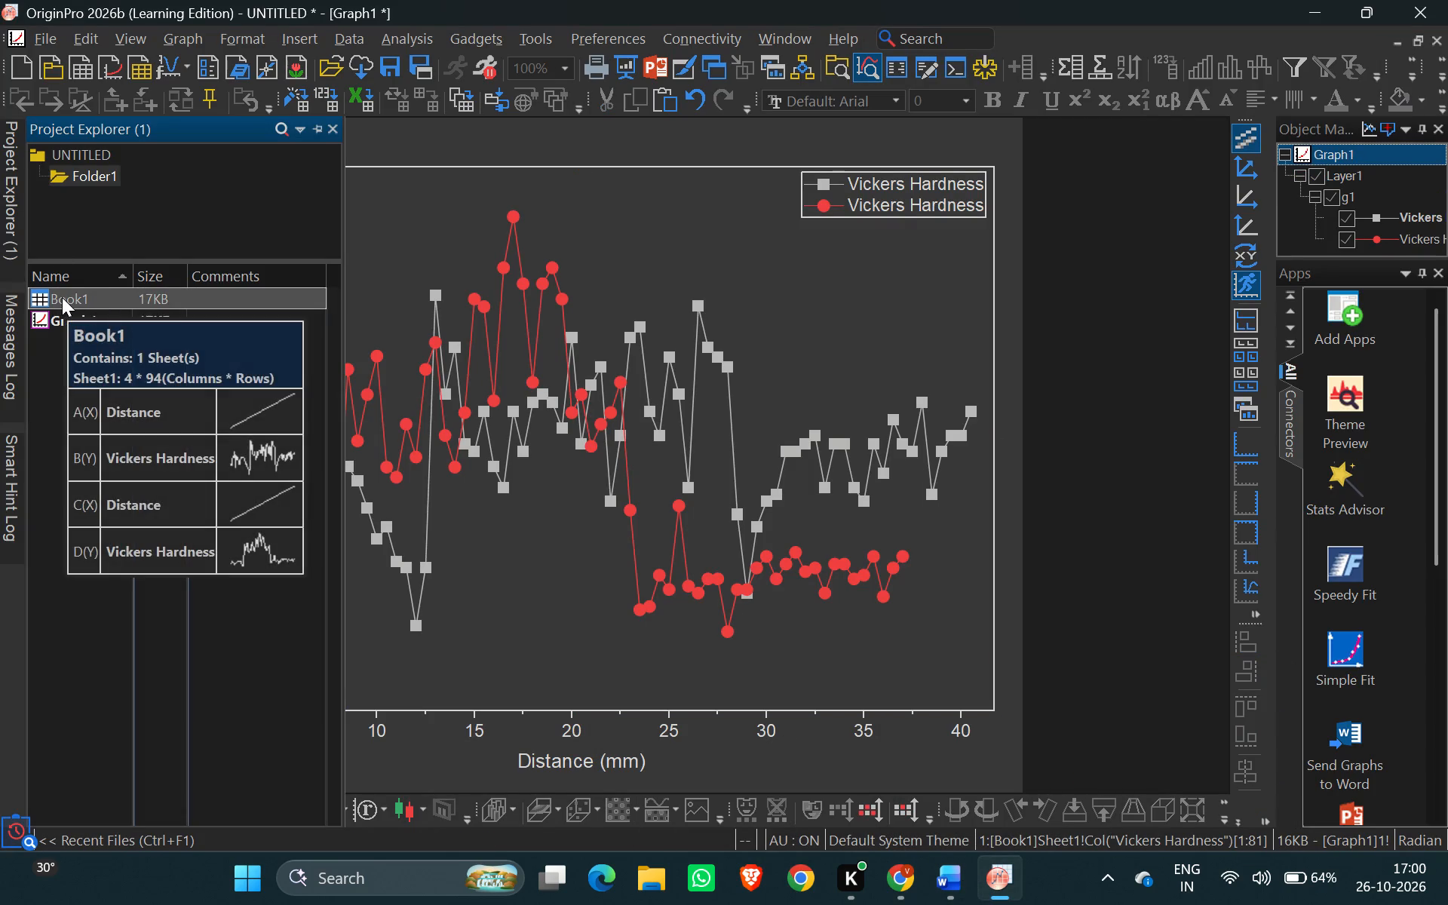
double_click(62, 297)
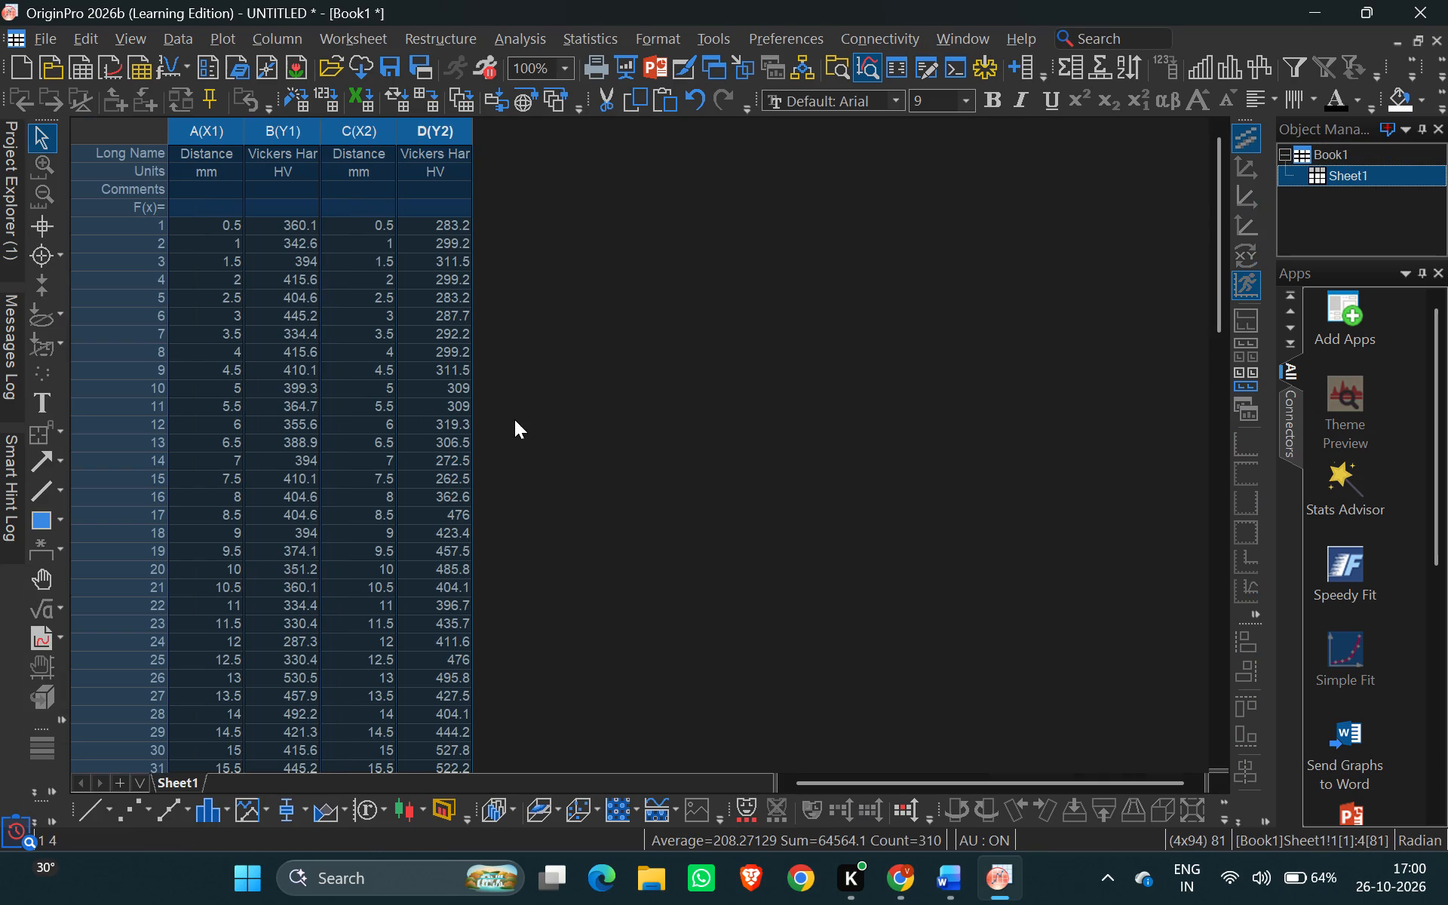
left_click(624, 405)
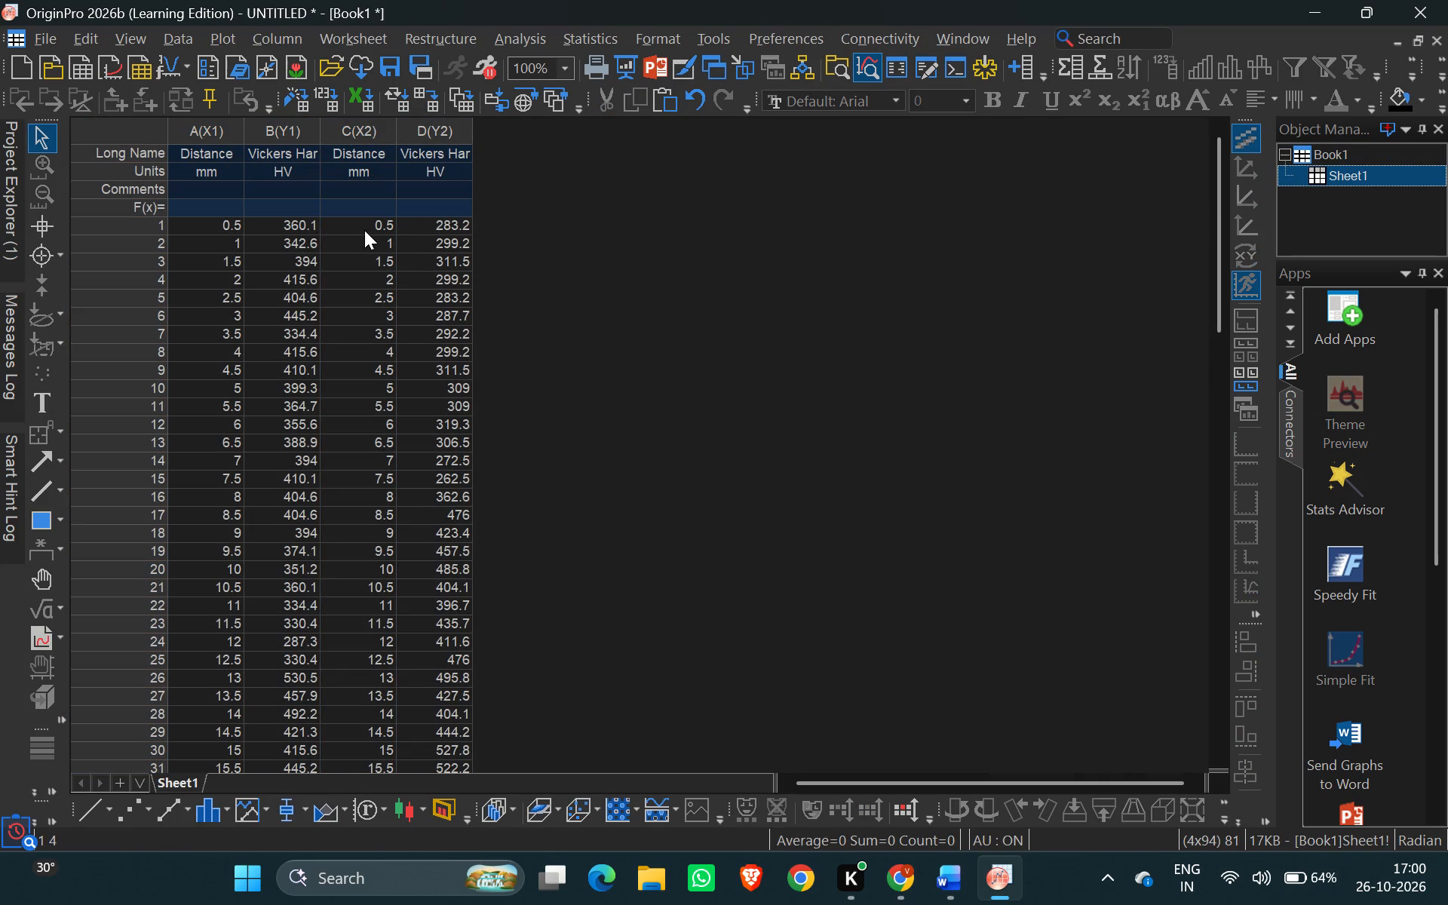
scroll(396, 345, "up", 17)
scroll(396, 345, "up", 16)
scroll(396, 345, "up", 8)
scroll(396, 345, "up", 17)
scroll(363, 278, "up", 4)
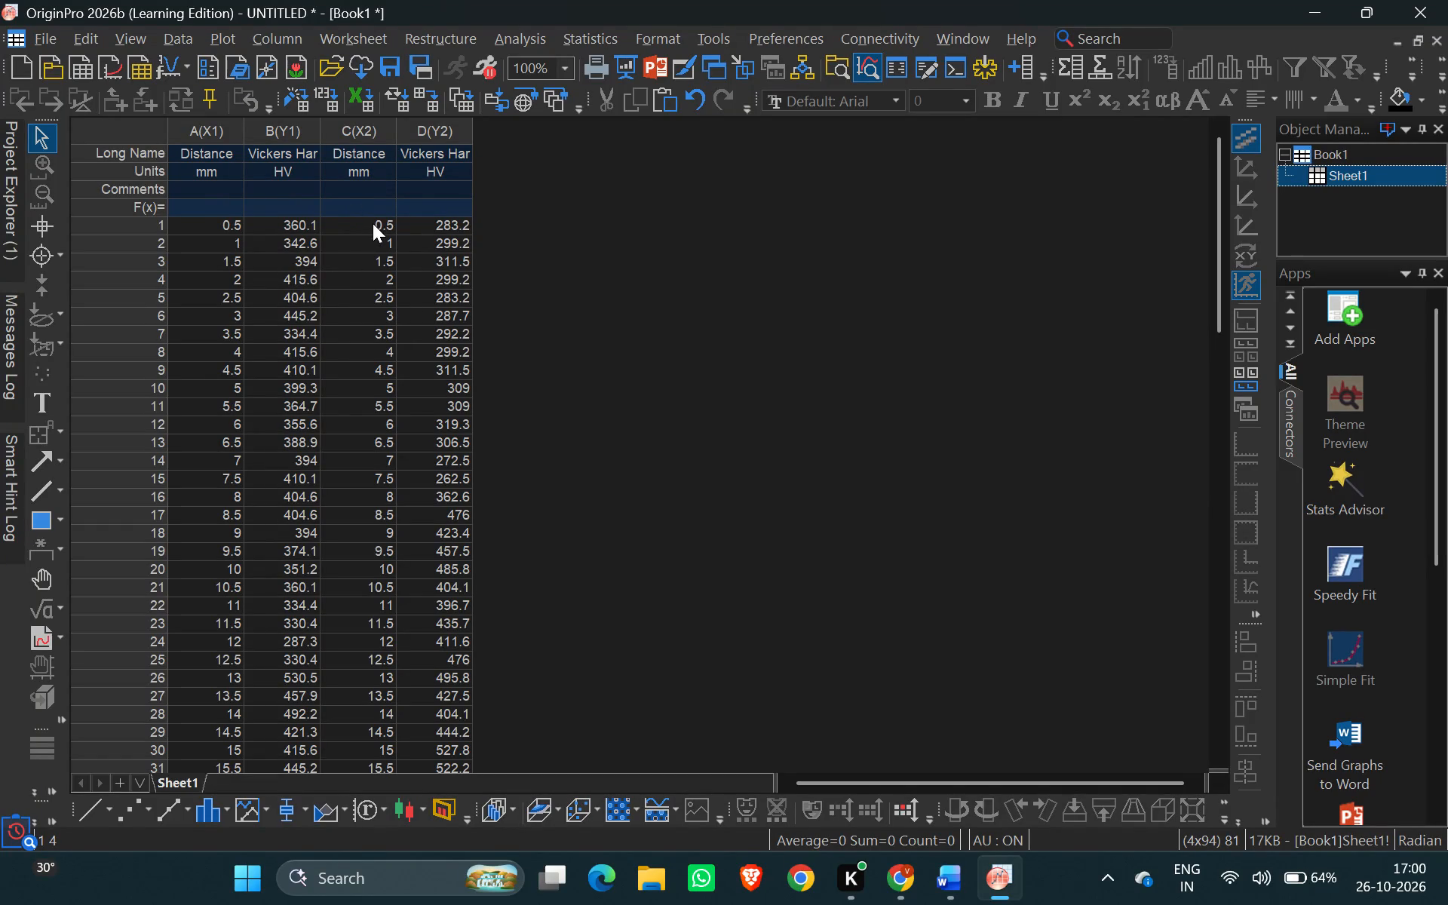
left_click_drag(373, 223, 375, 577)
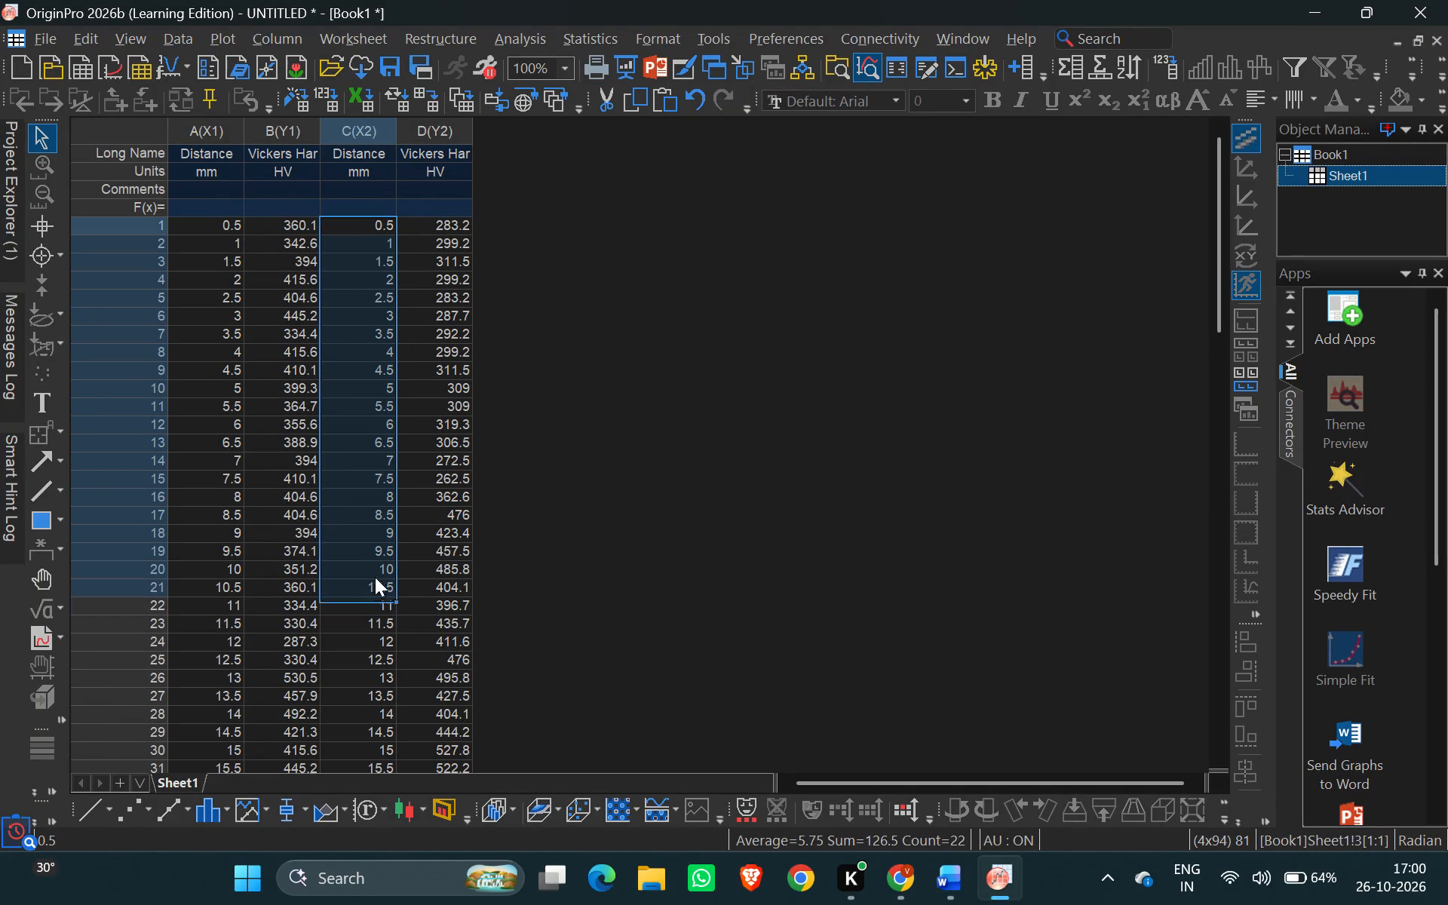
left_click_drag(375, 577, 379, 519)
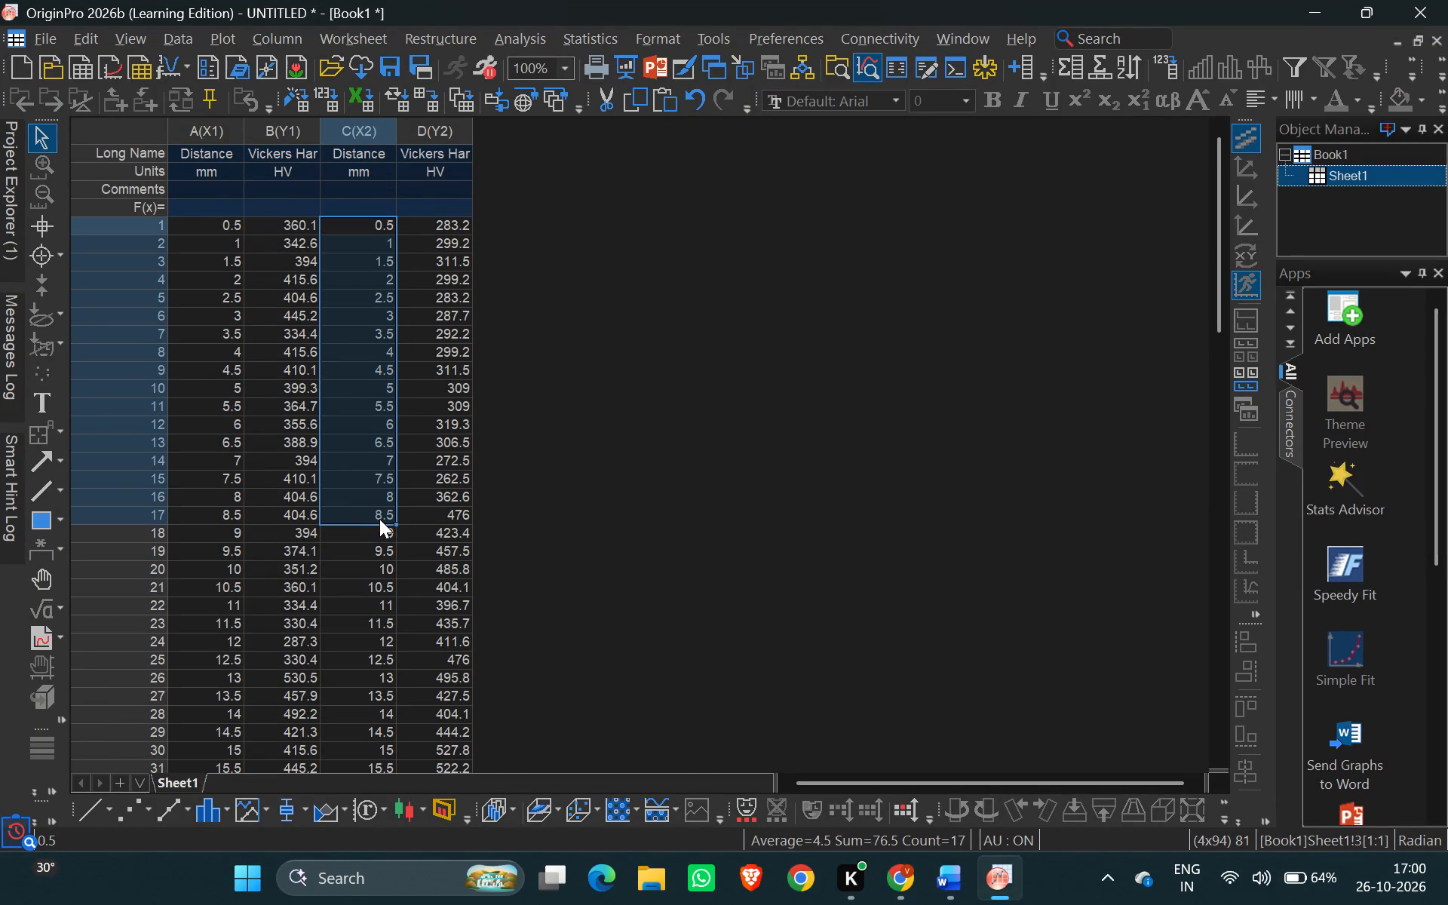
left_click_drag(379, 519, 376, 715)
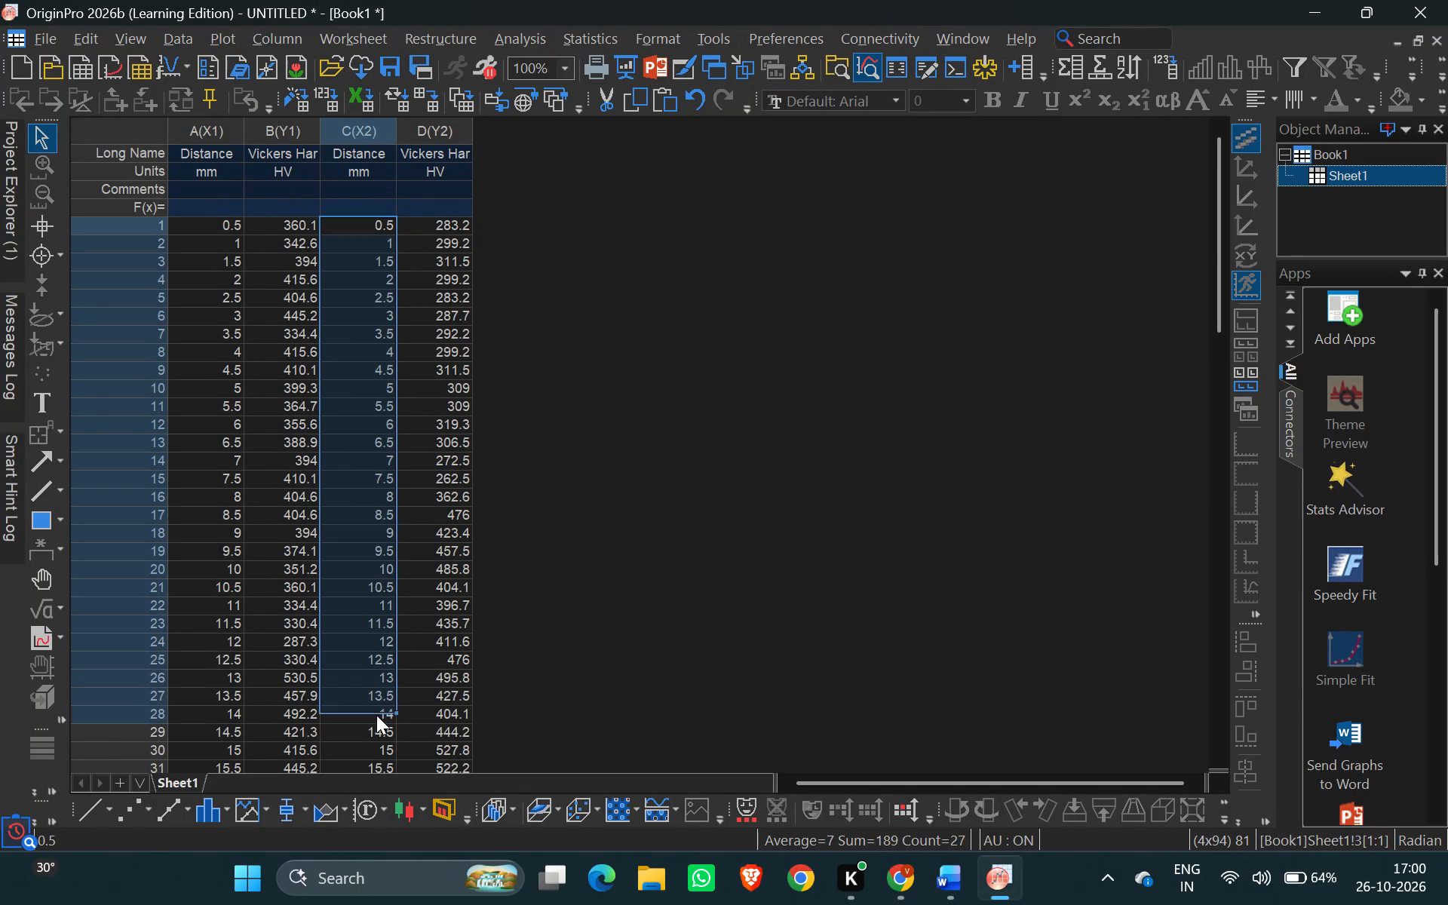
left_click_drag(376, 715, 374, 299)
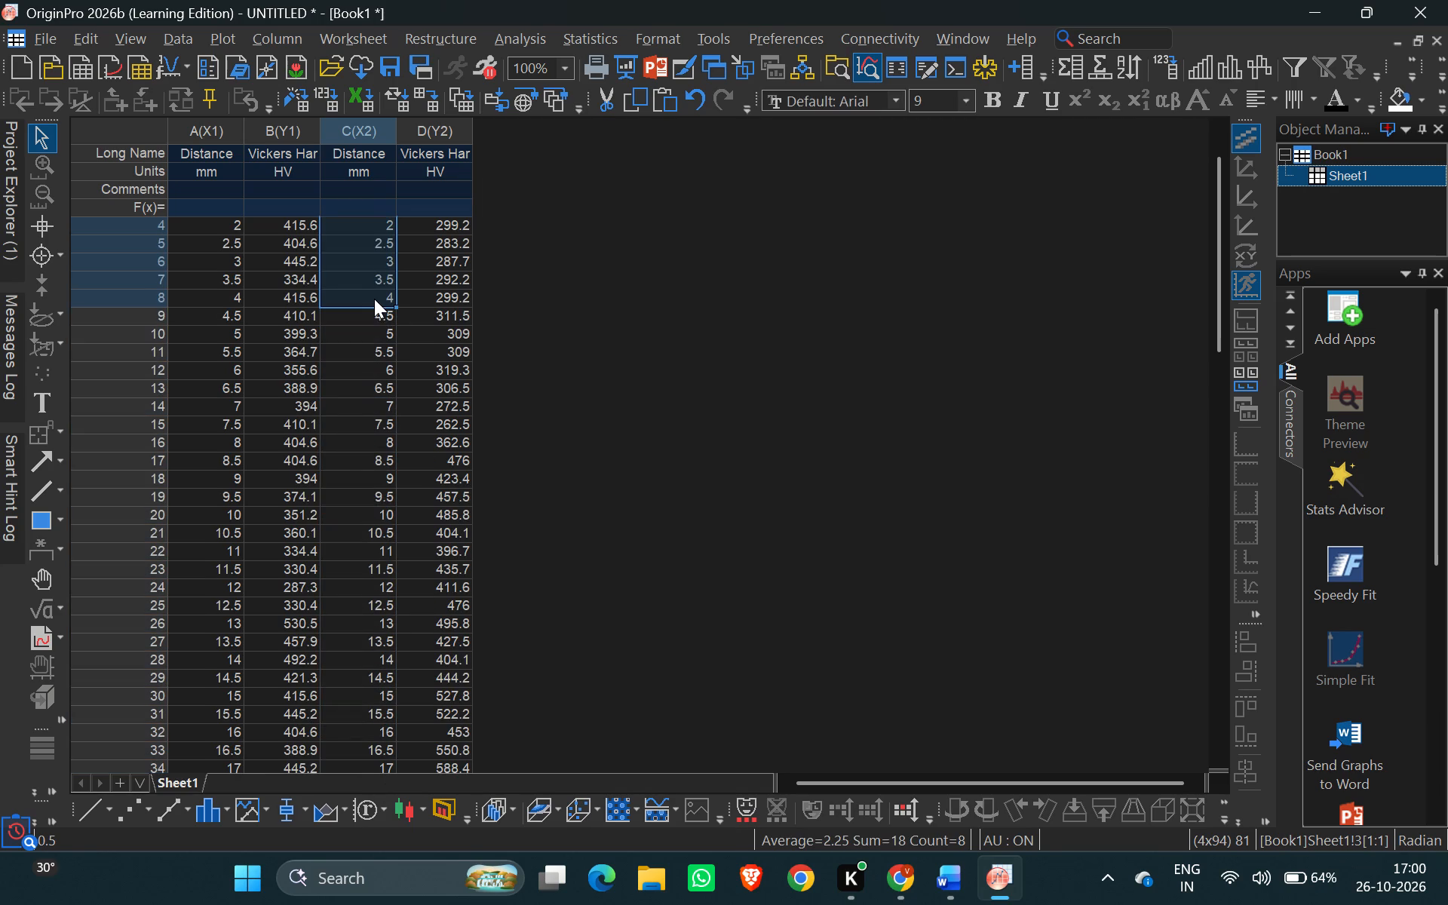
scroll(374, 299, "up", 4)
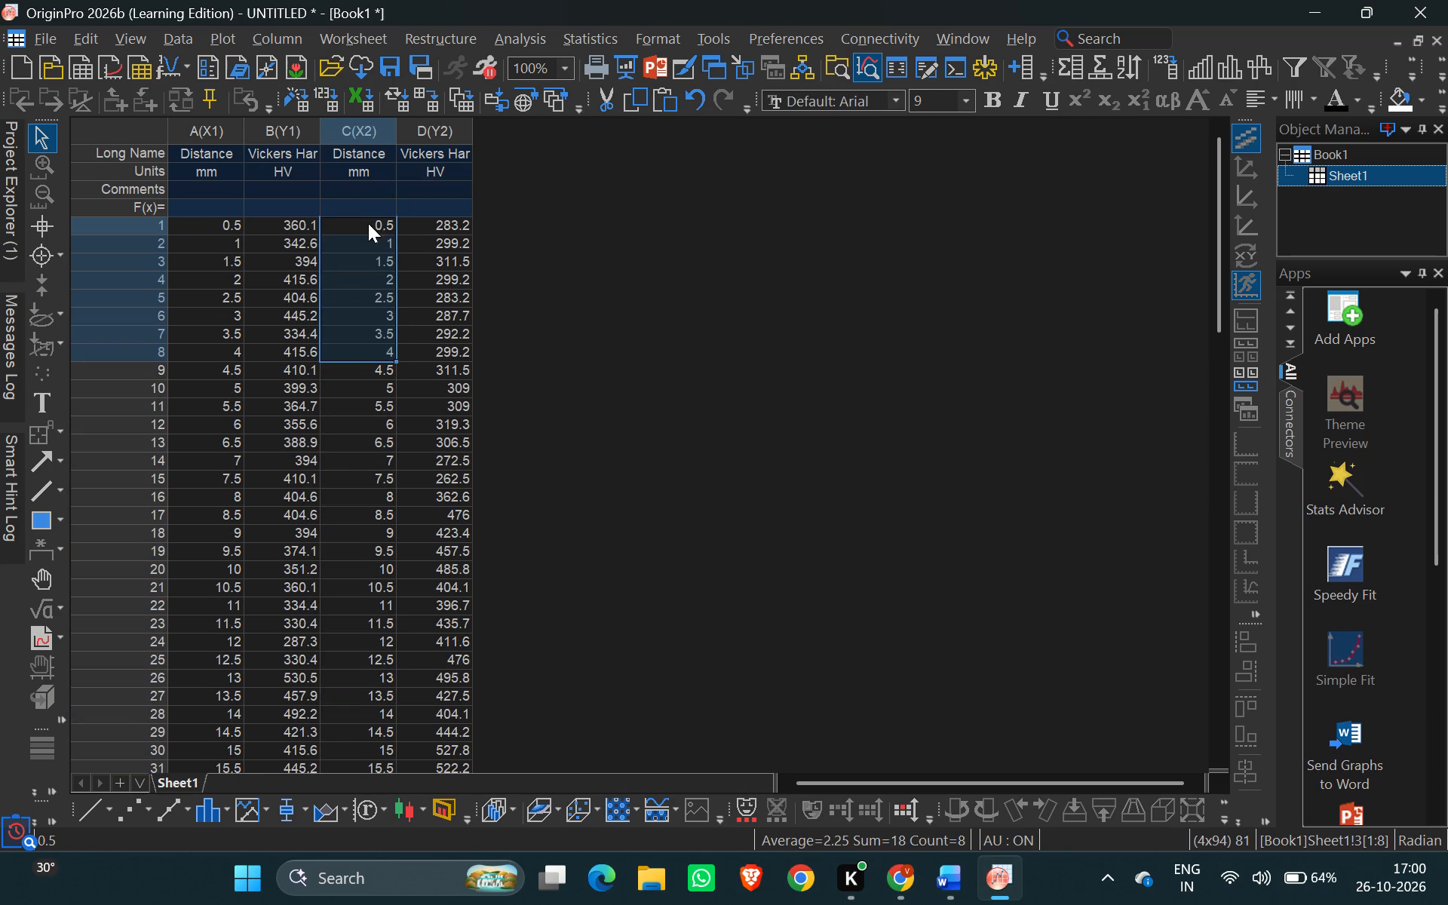
Set the row 1 value of Distance column C to 5.
left_click(368, 223)
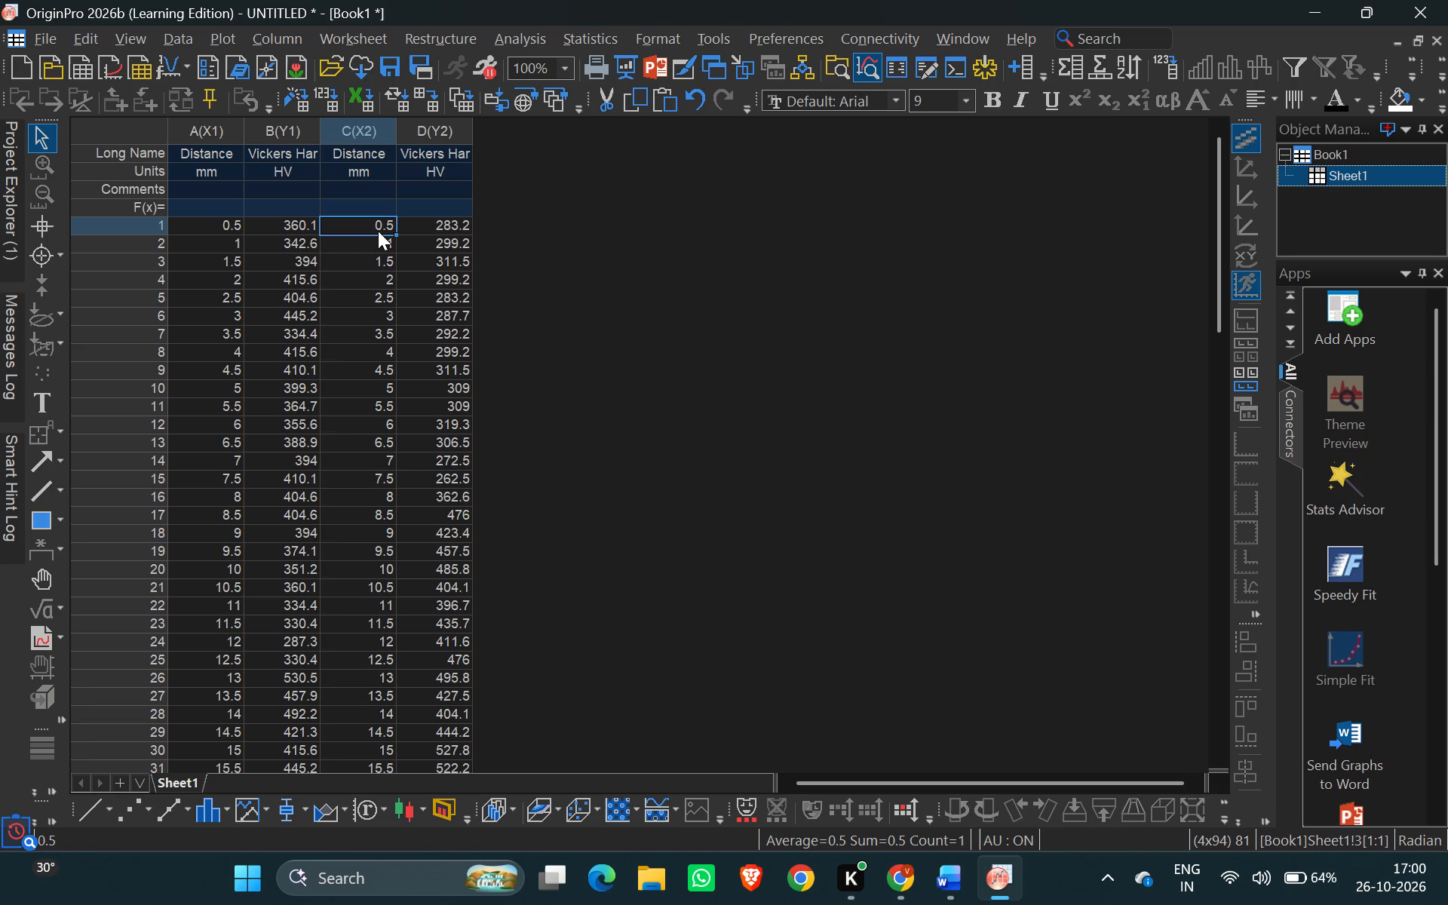
key("BackSpace")
key("BackSpace")
double_click(378, 231)
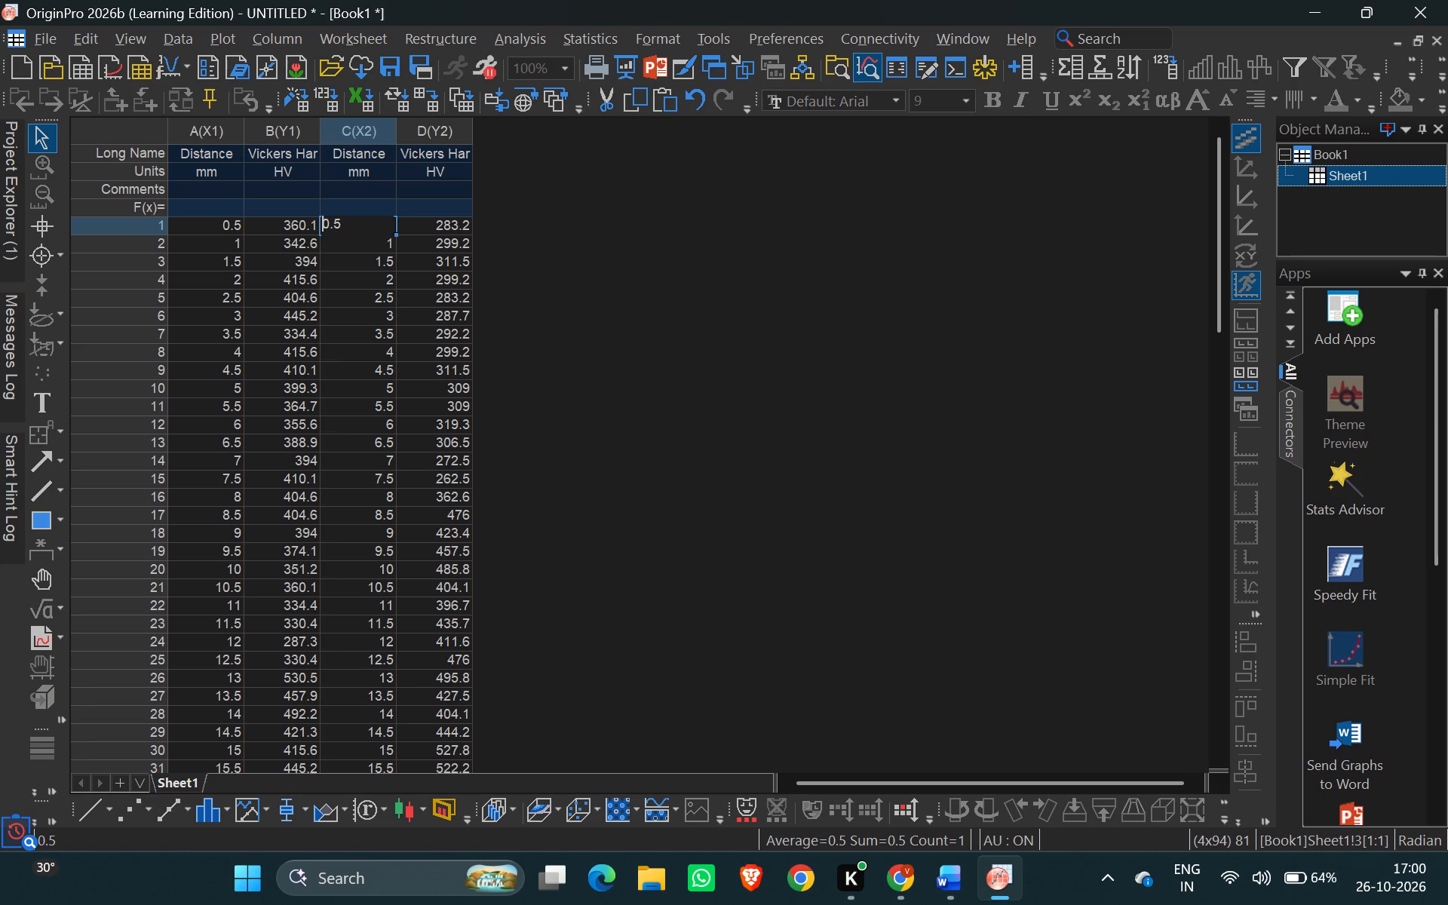
key("BackSpace")
key("Right")
key("Right")
key("BackSpace")
key("BackSpace")
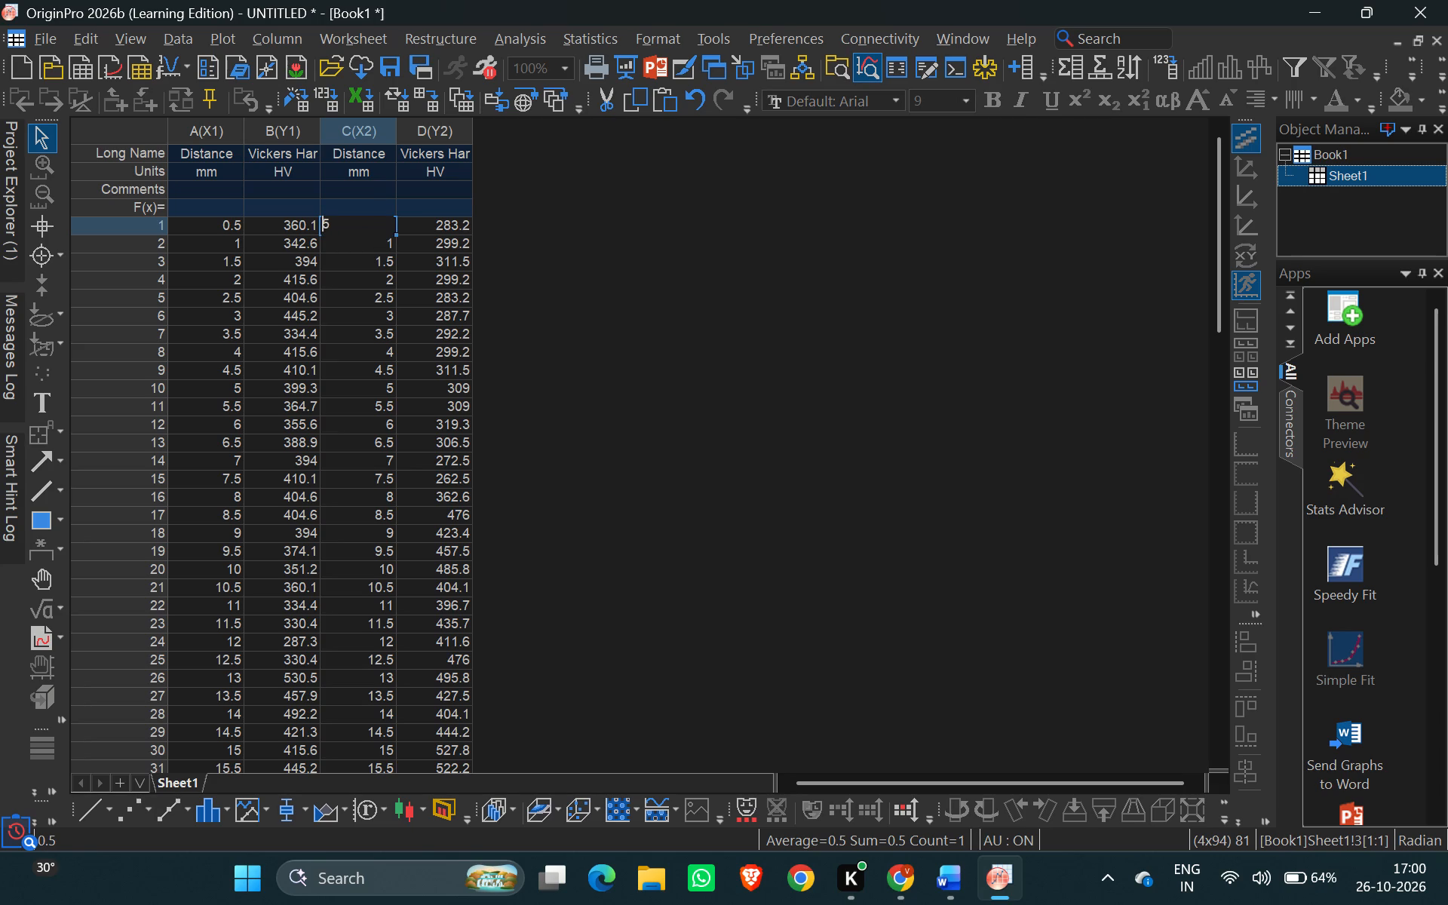
Set the row 2 value of Distance column C to 5.5.
left_click(365, 242)
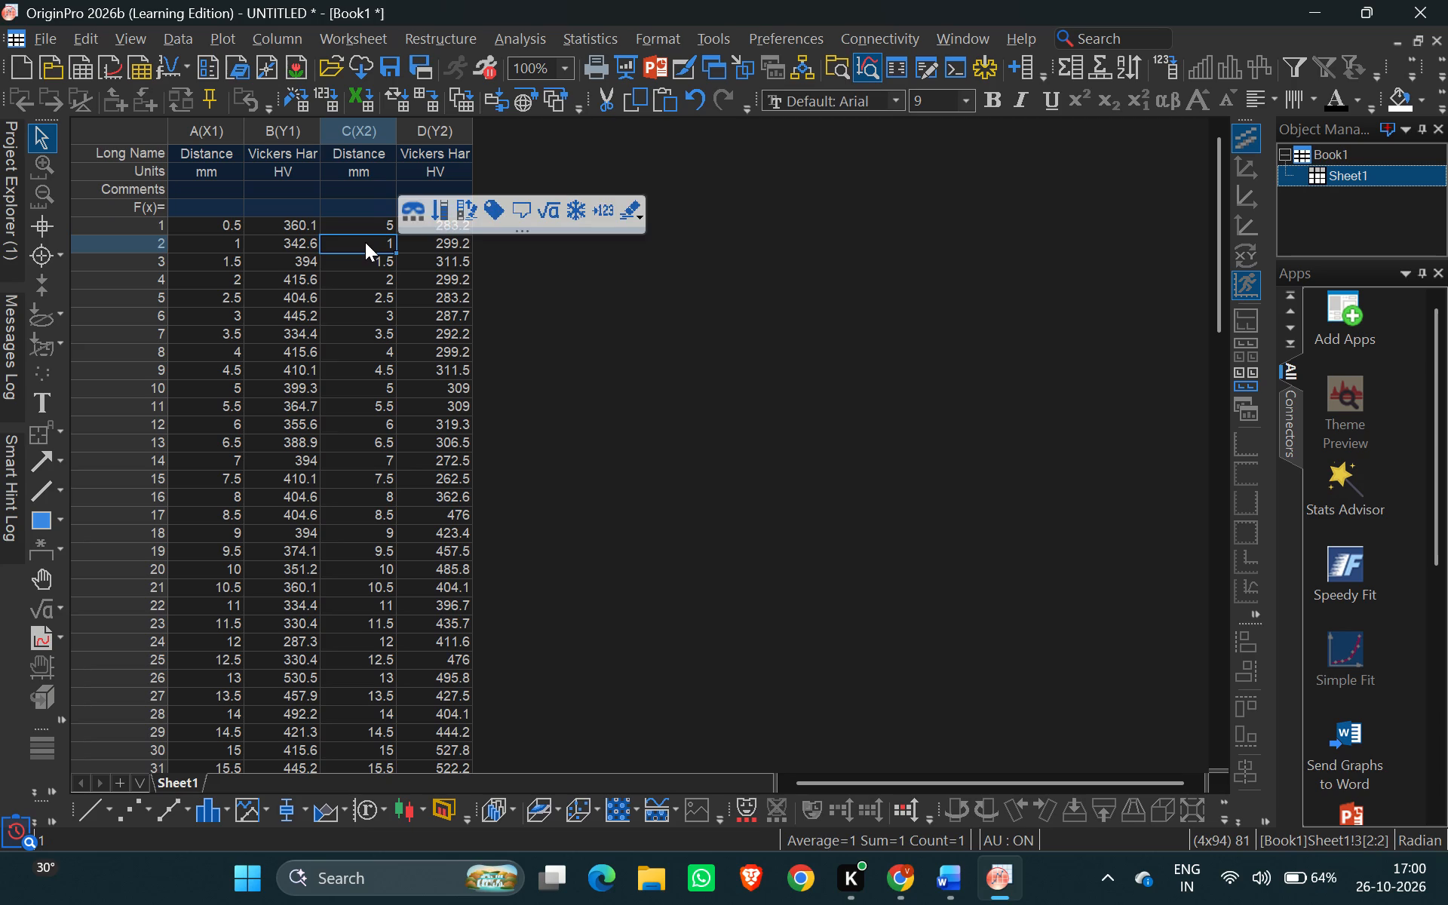
double_click(365, 242)
key("Right")
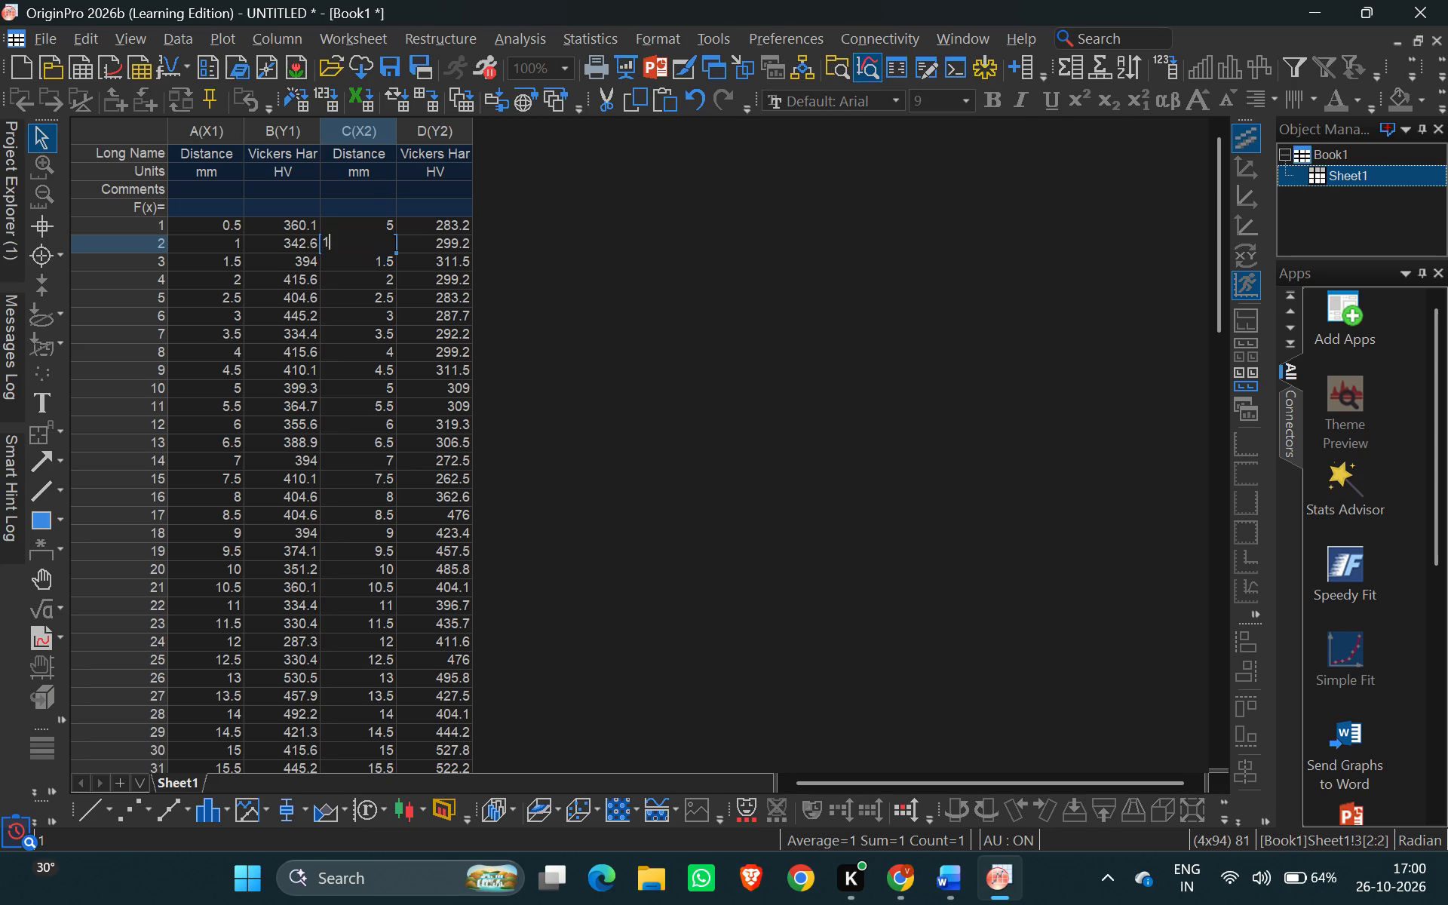
key("BackSpace")
key("5")
type(".5")
Extend the 5, 5.5 series in Distance column C down through row 74.
left_click_drag(359, 221, 376, 240)
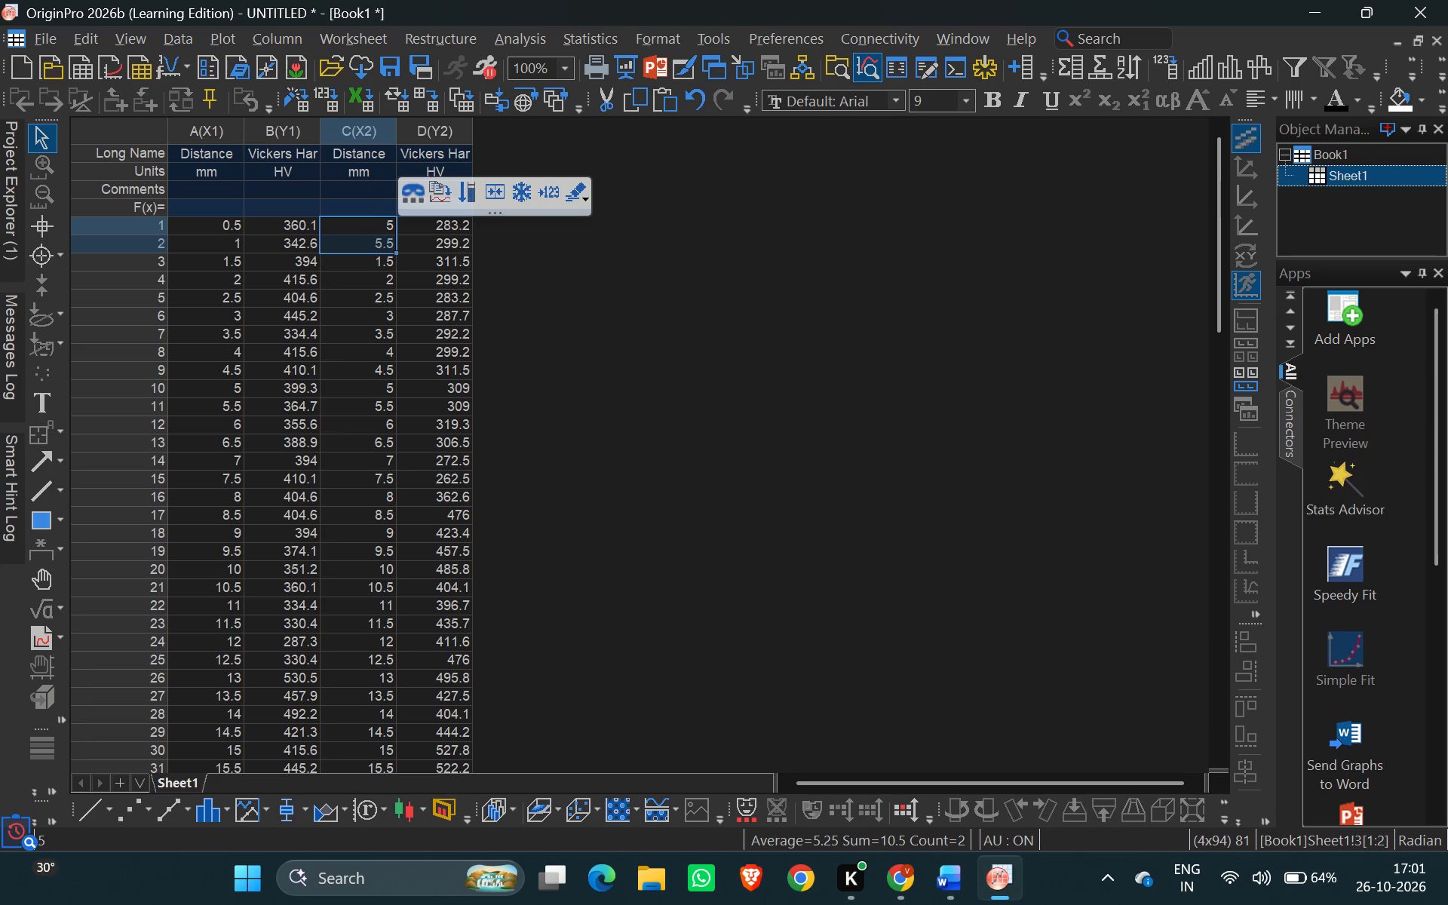
left_click_drag(394, 254, 393, 291)
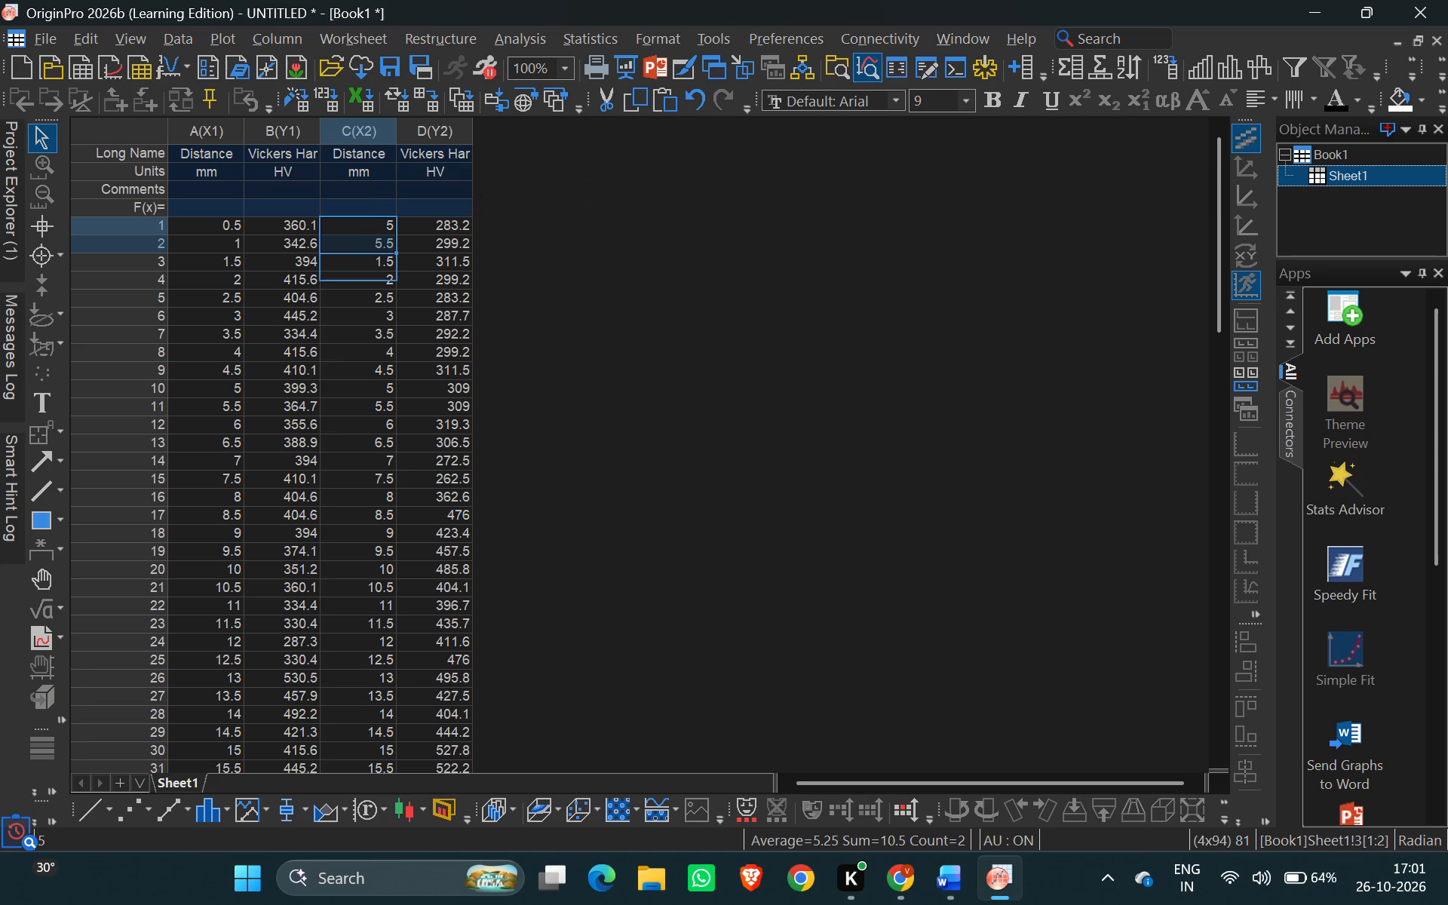
left_click_drag(393, 291, 403, 746)
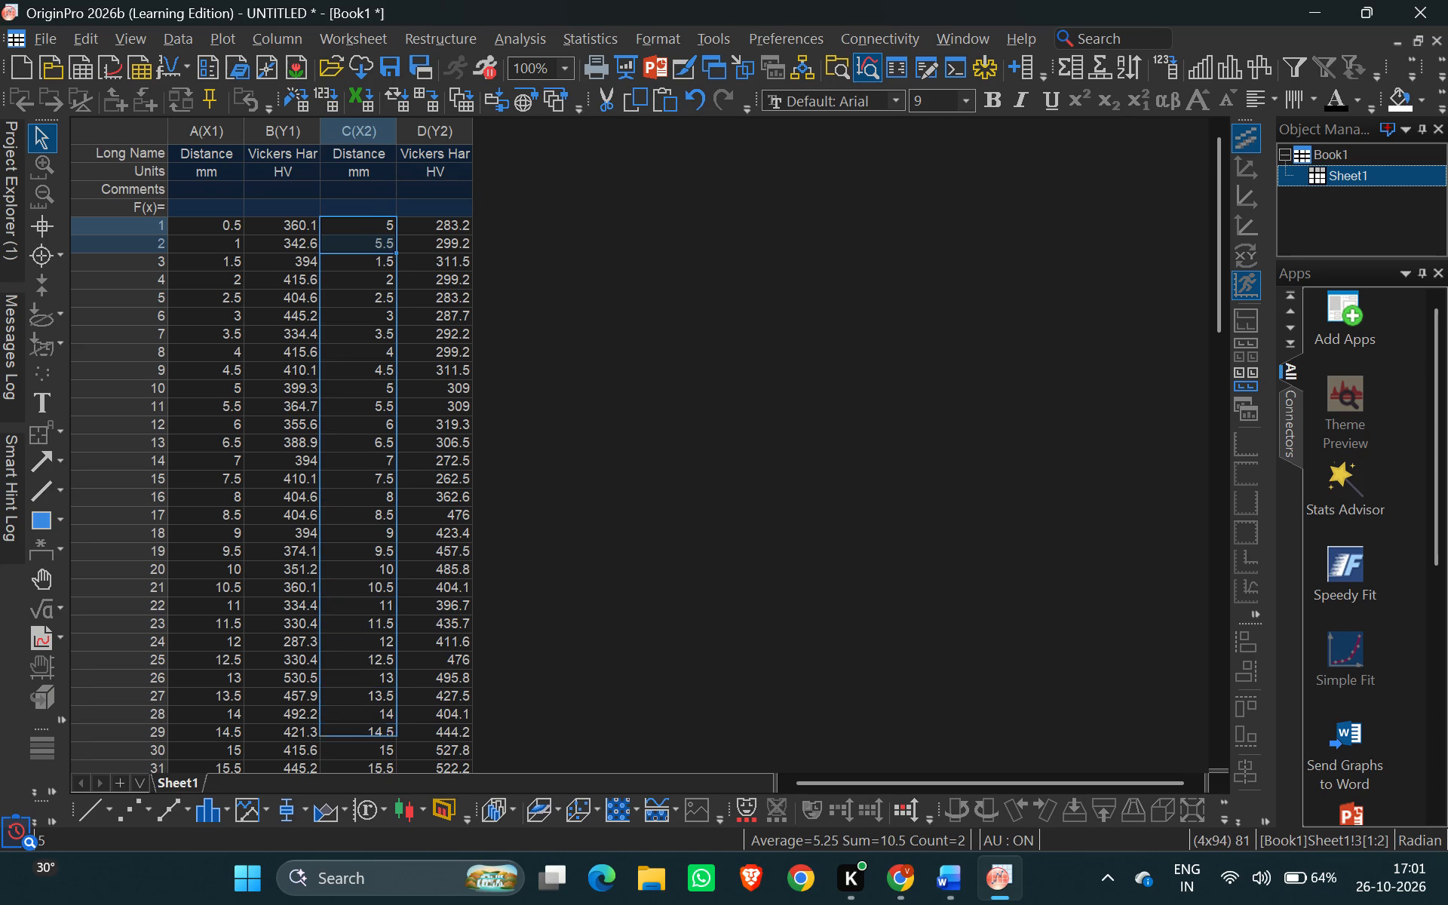
left_click_drag(403, 746, 413, 765)
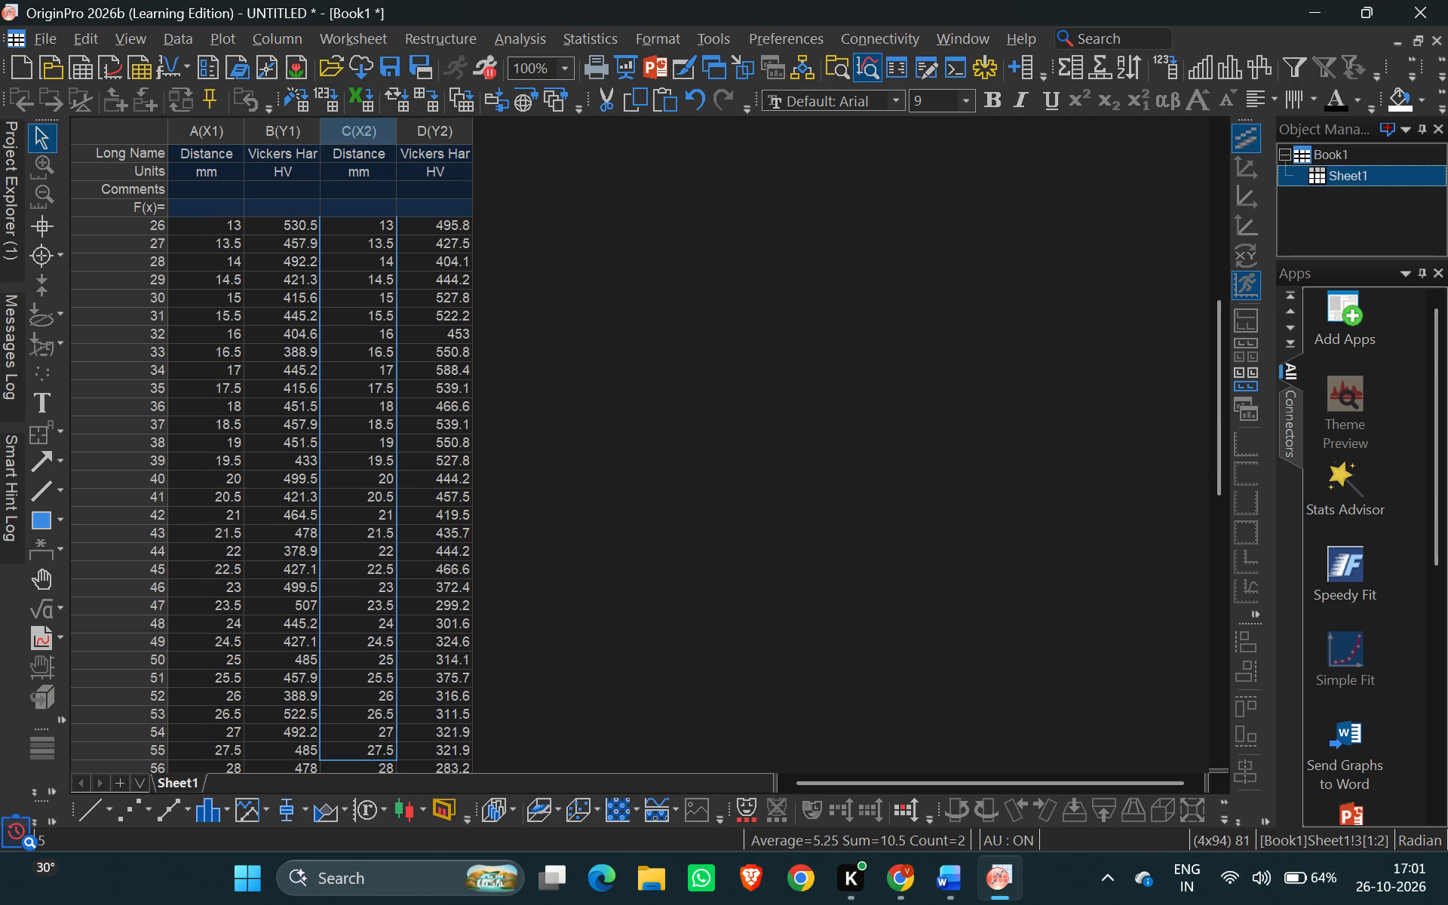
left_click_drag(413, 765, 402, 807)
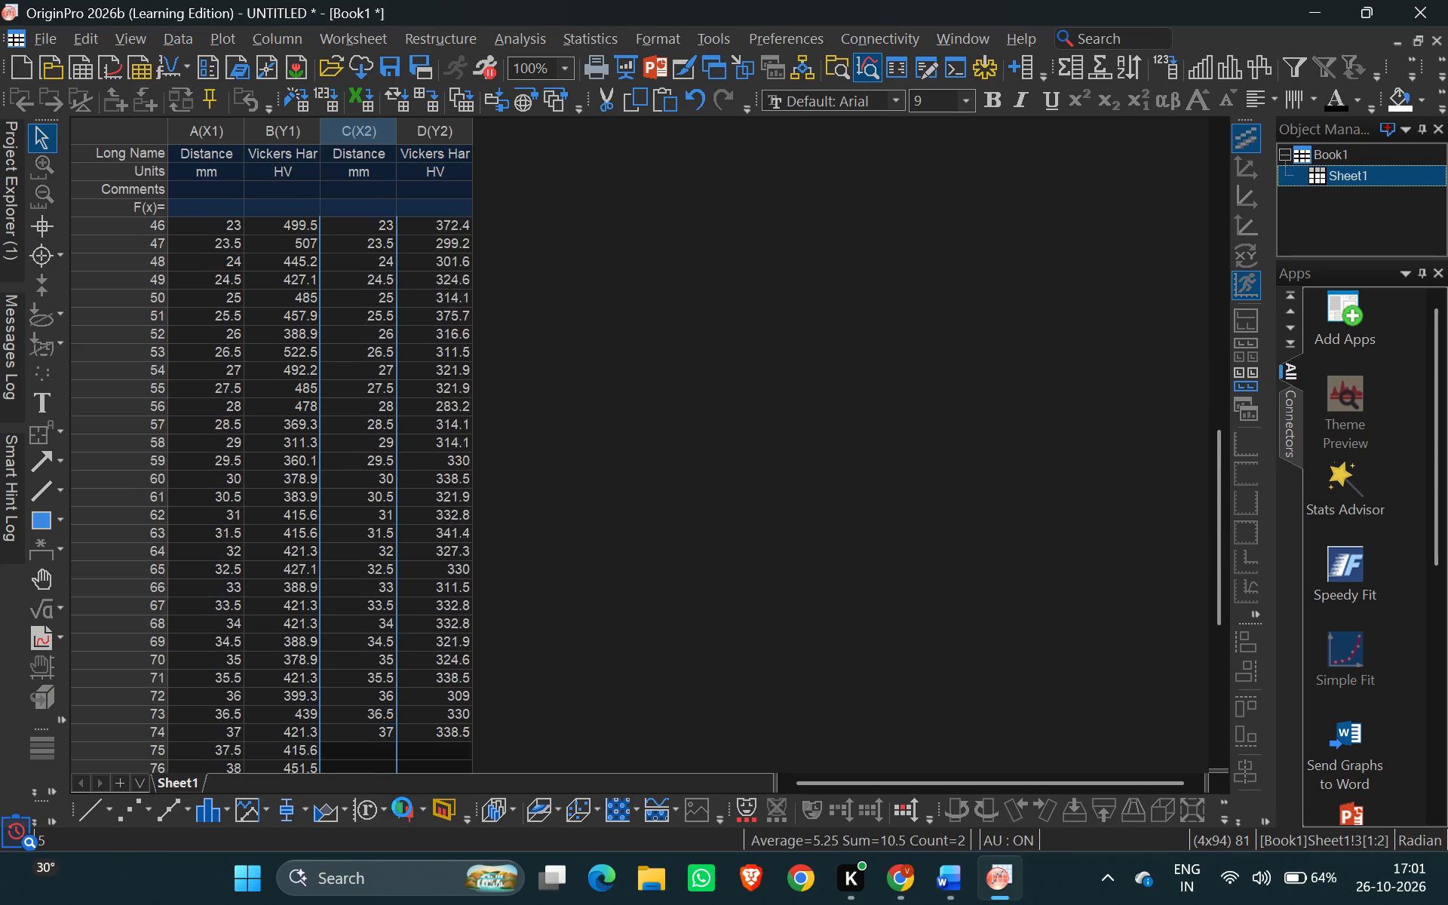
left_click_drag(402, 807, 400, 564)
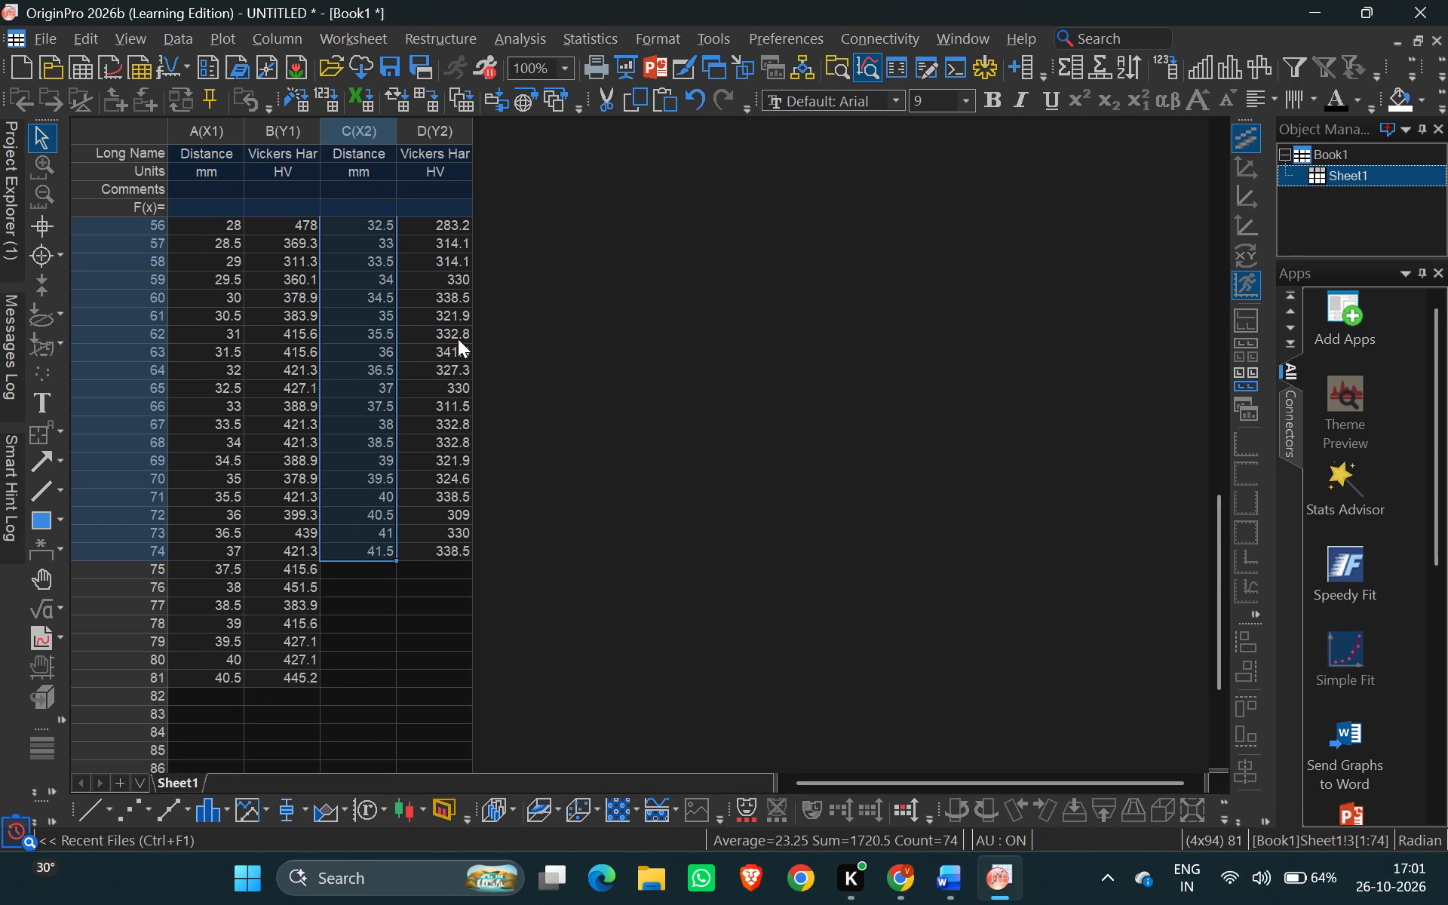
Open Graph1 from the project's folder.
left_click(14, 219)
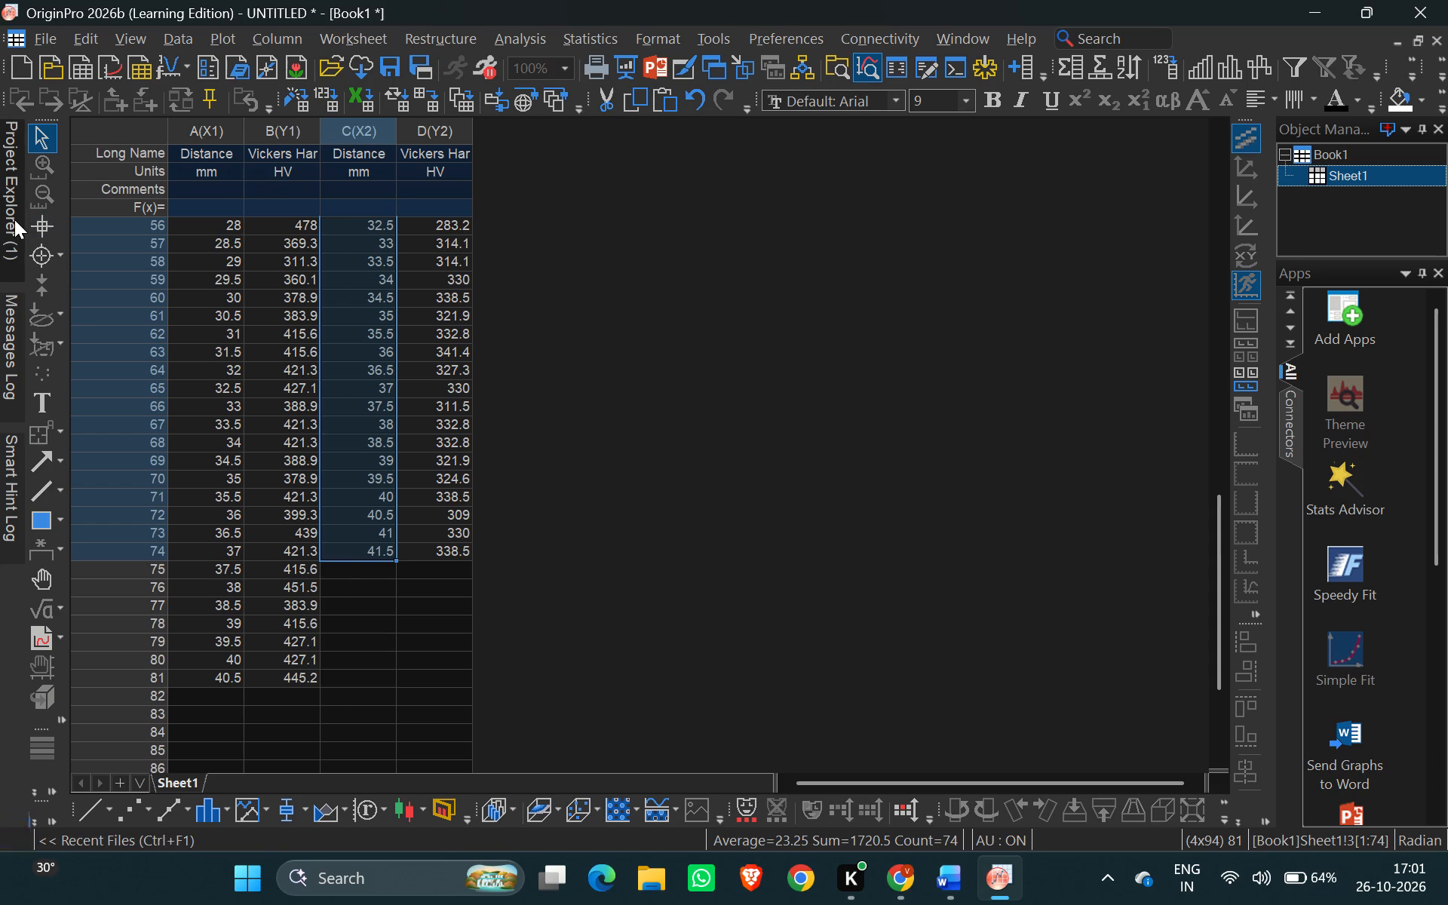
left_click(94, 311)
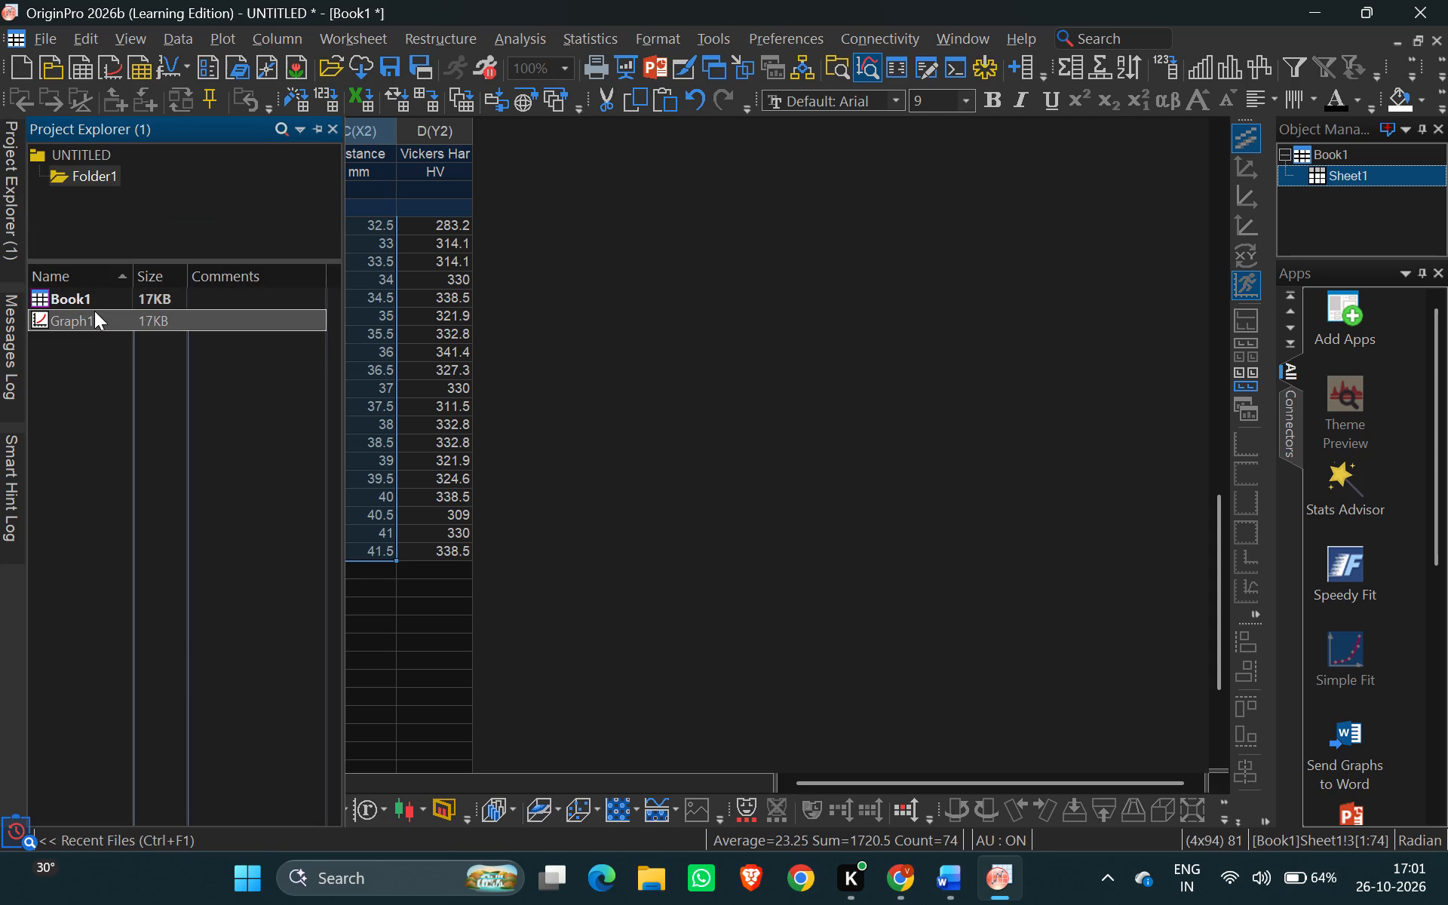
double_click(94, 311)
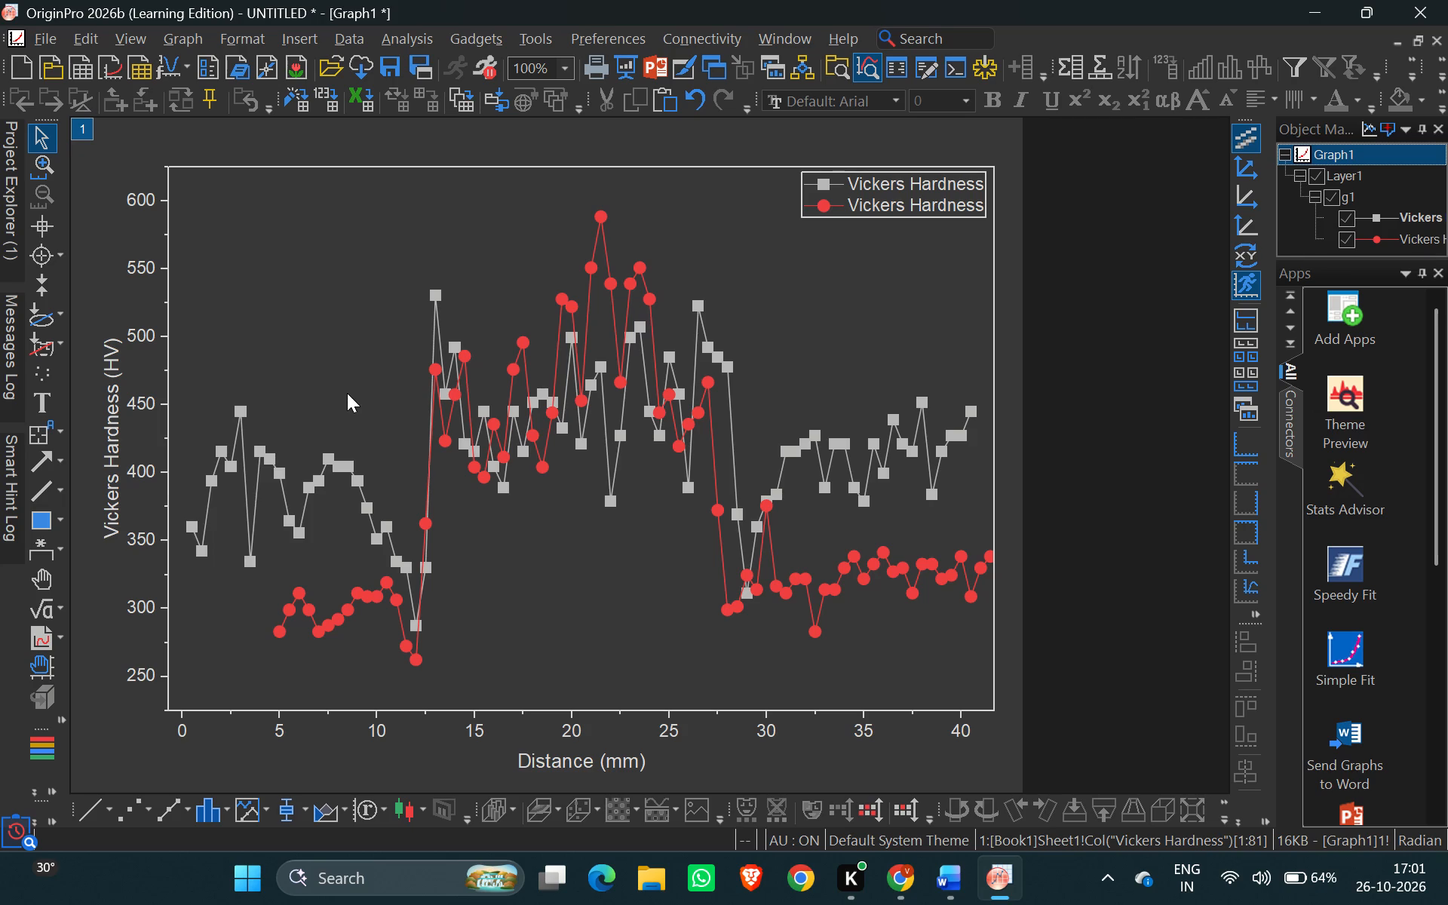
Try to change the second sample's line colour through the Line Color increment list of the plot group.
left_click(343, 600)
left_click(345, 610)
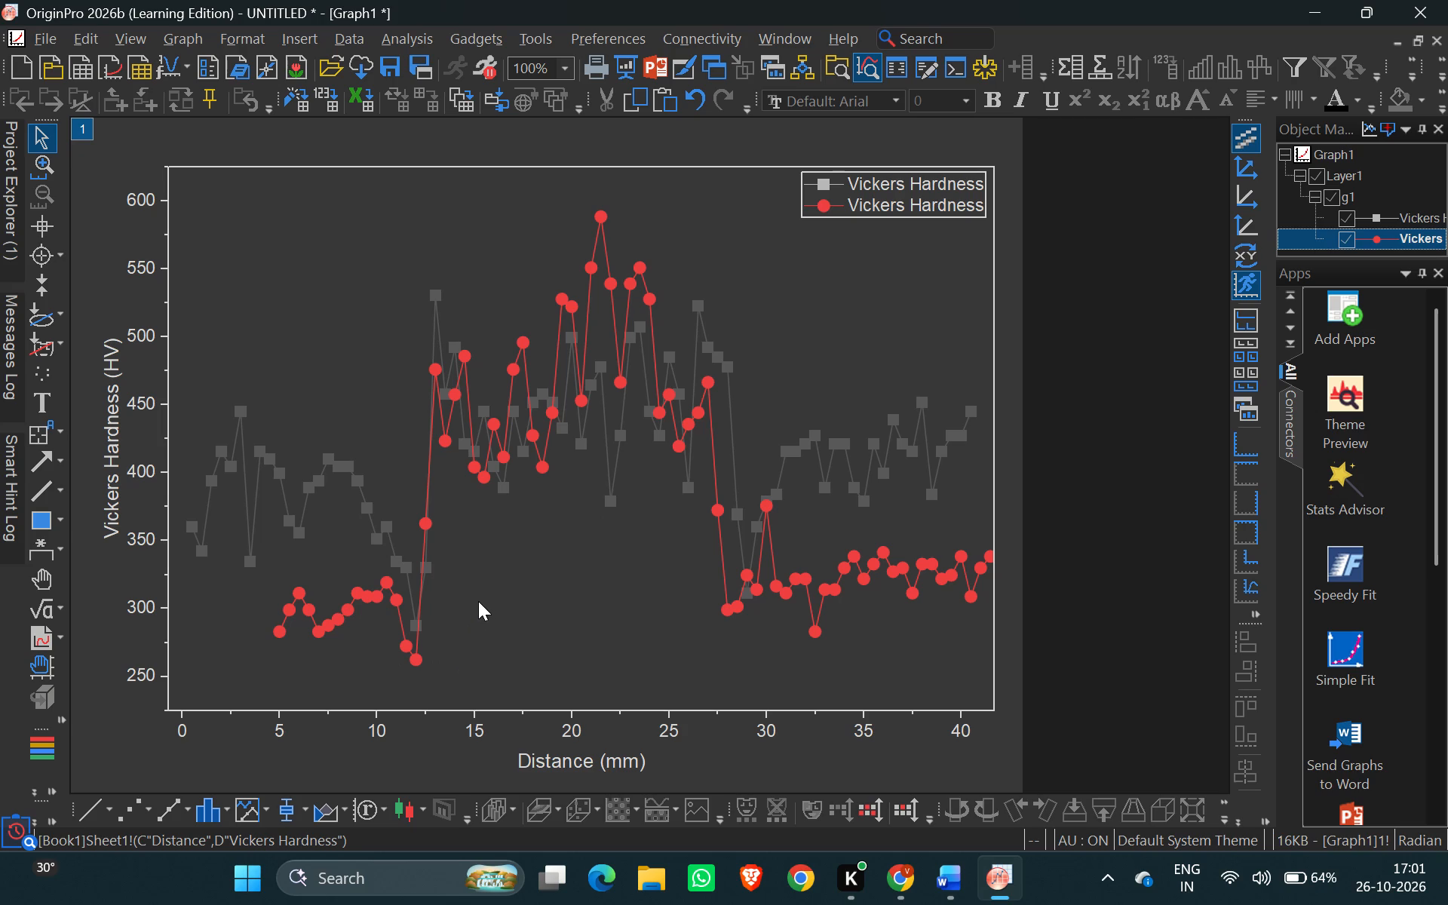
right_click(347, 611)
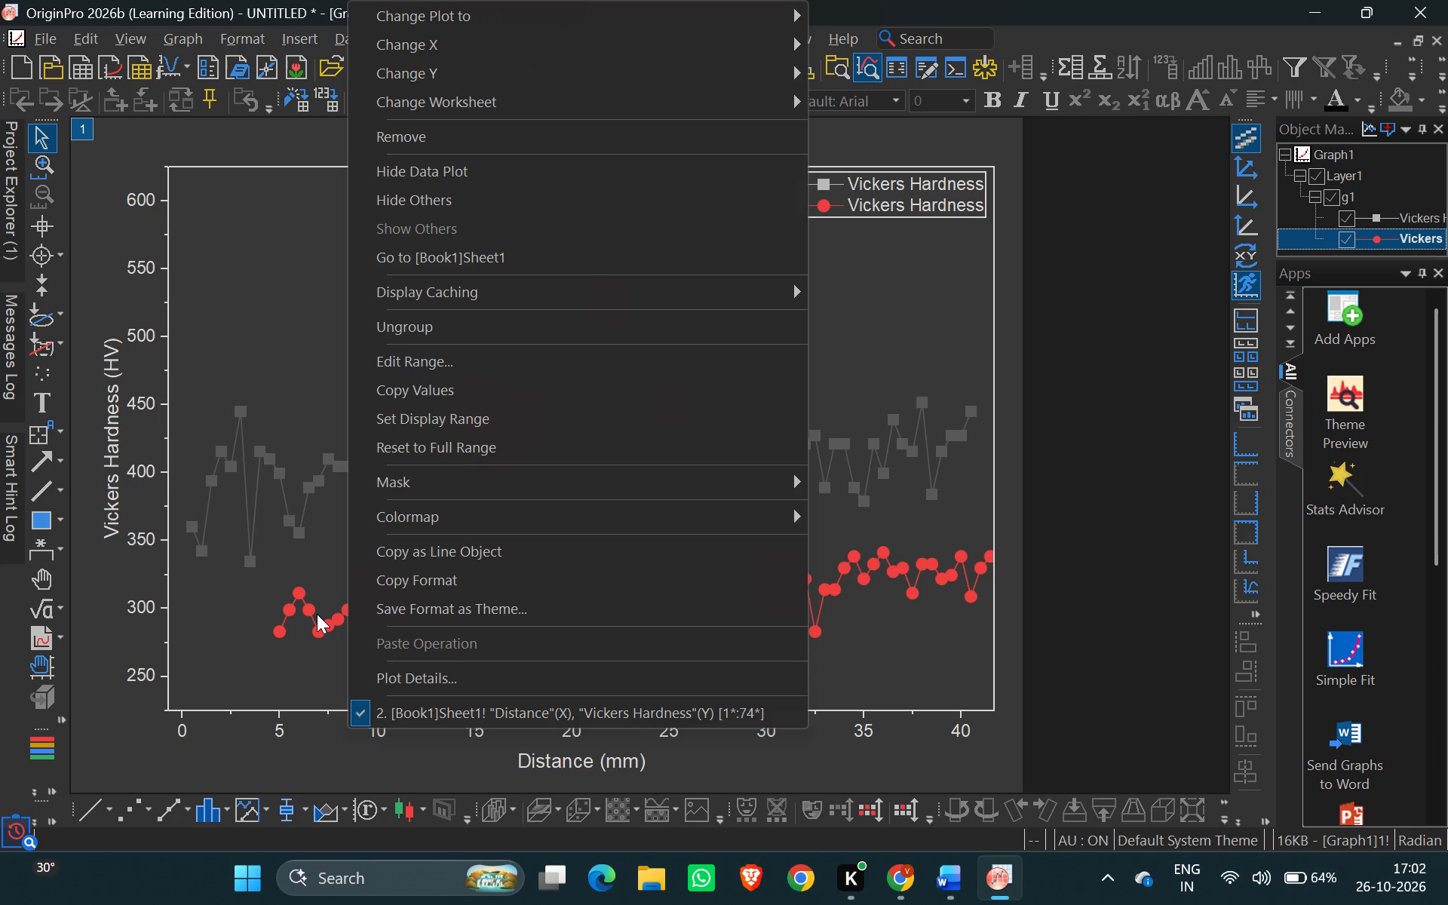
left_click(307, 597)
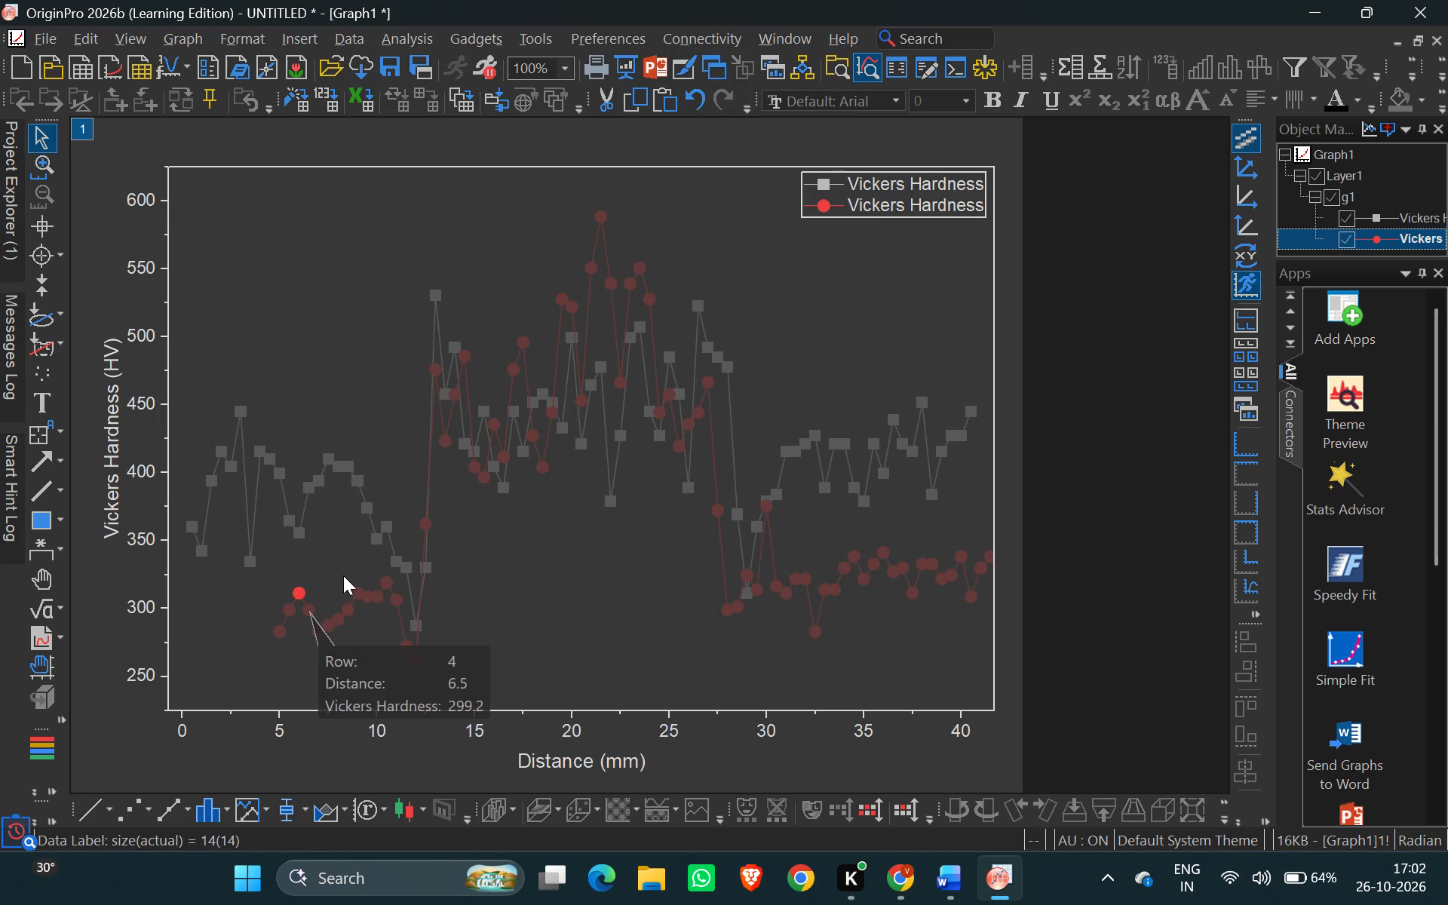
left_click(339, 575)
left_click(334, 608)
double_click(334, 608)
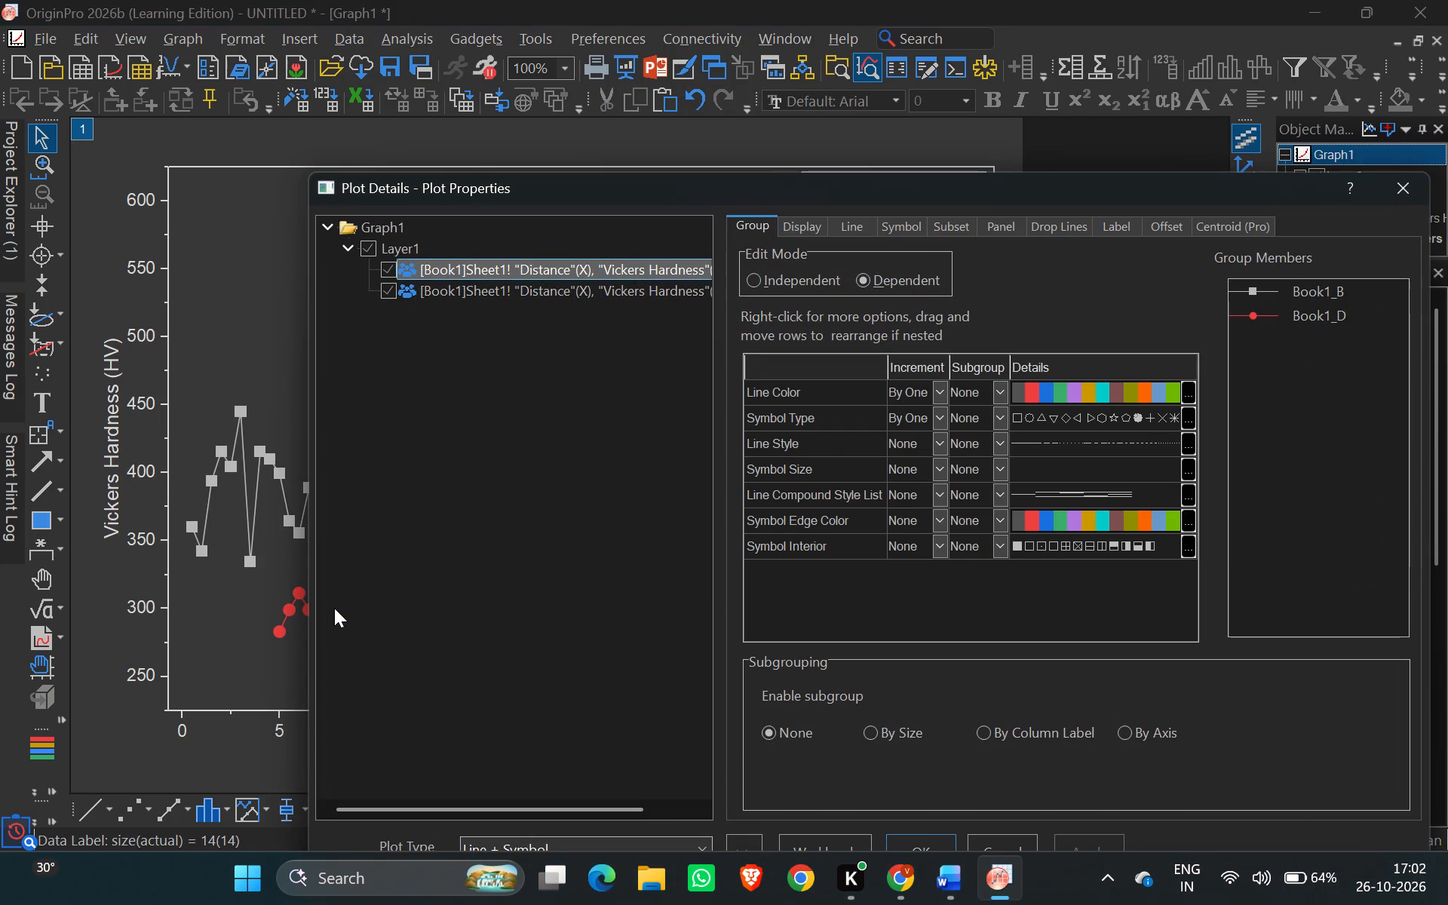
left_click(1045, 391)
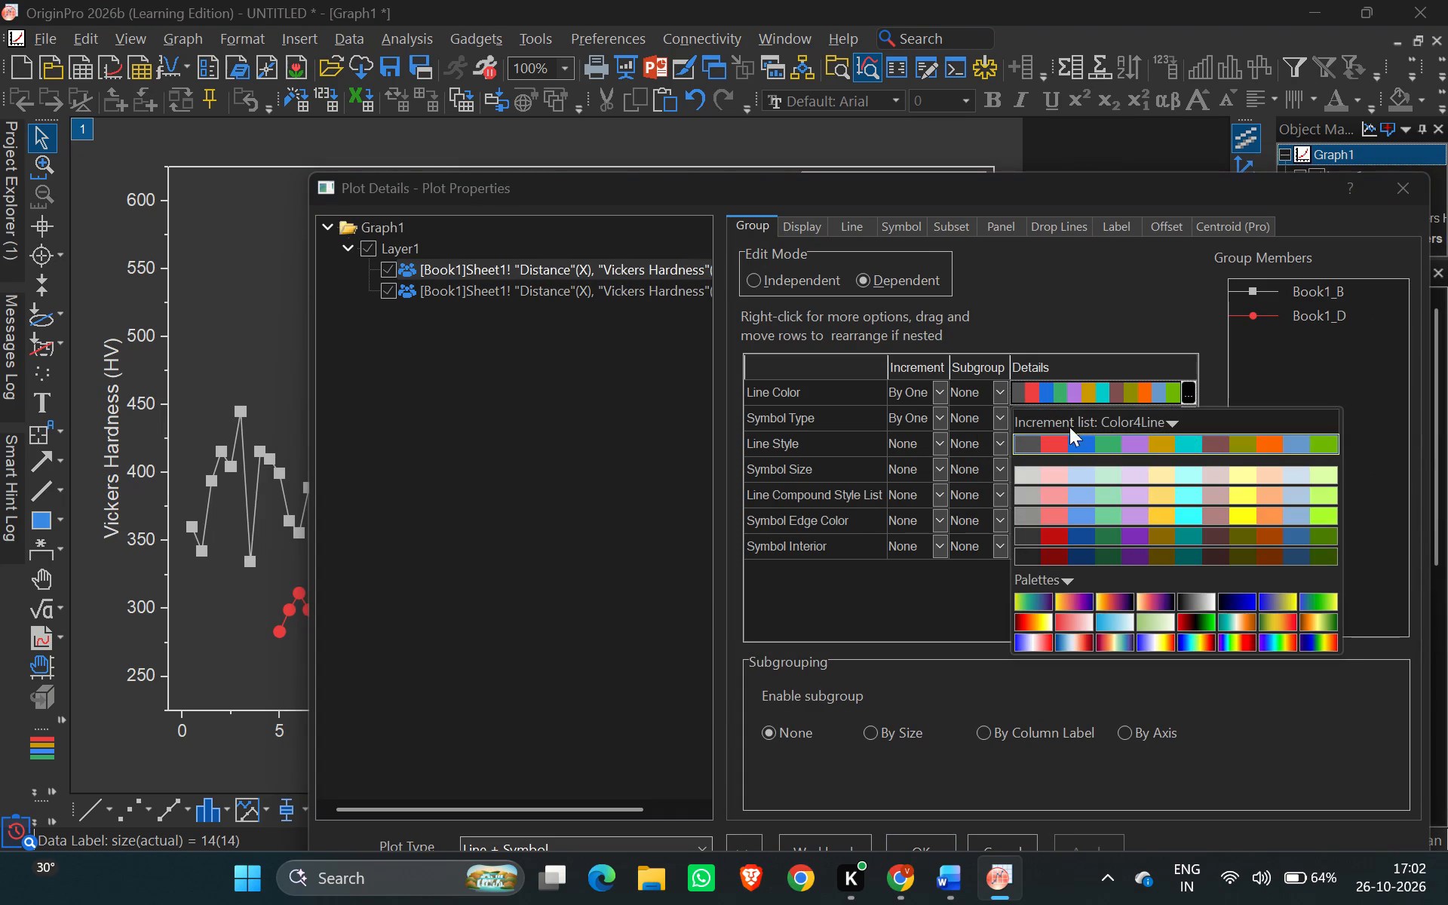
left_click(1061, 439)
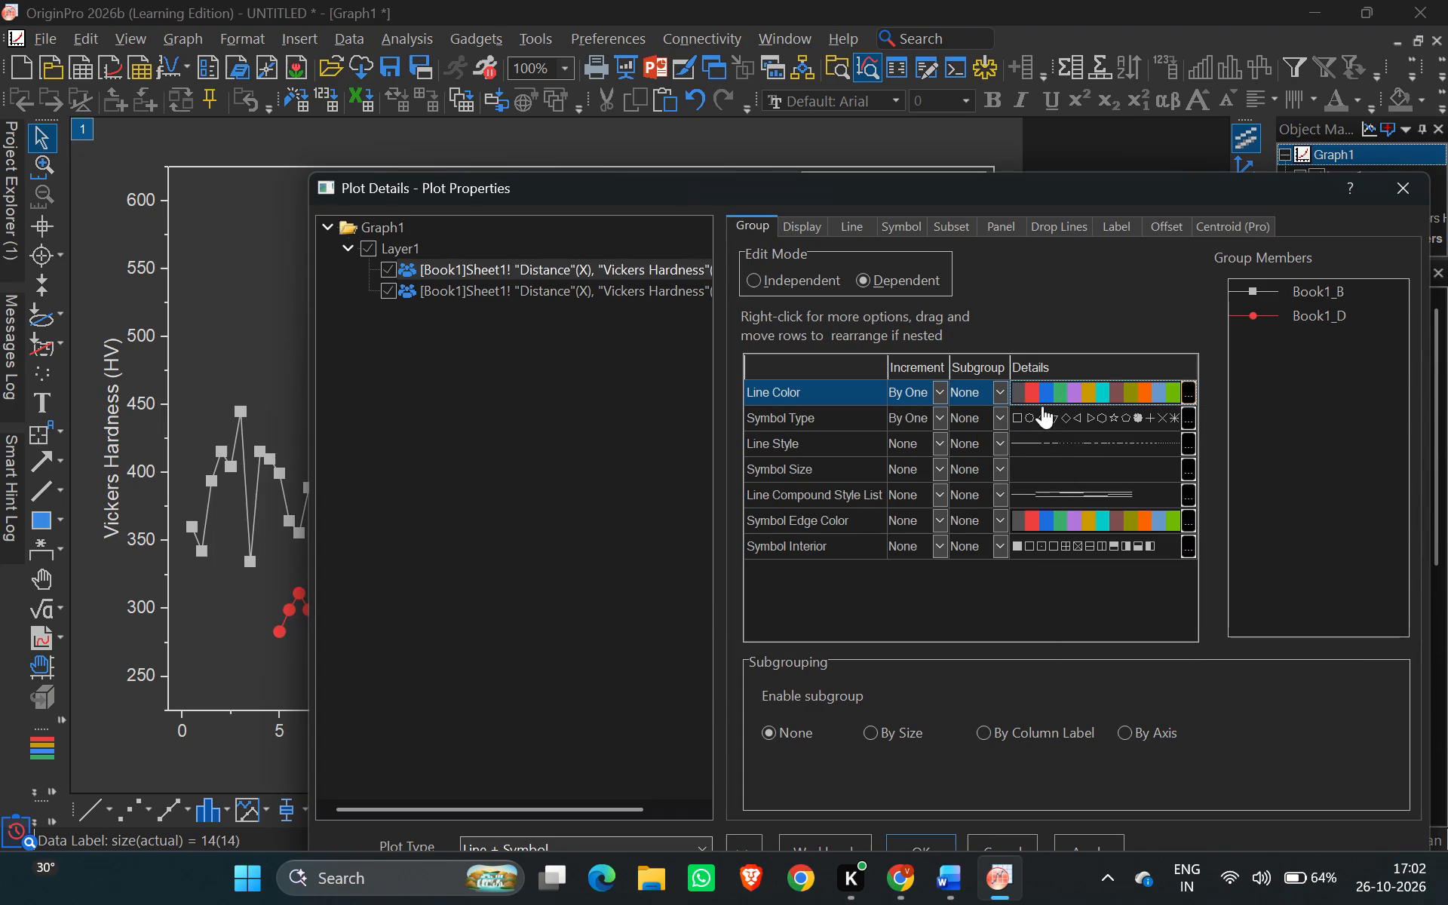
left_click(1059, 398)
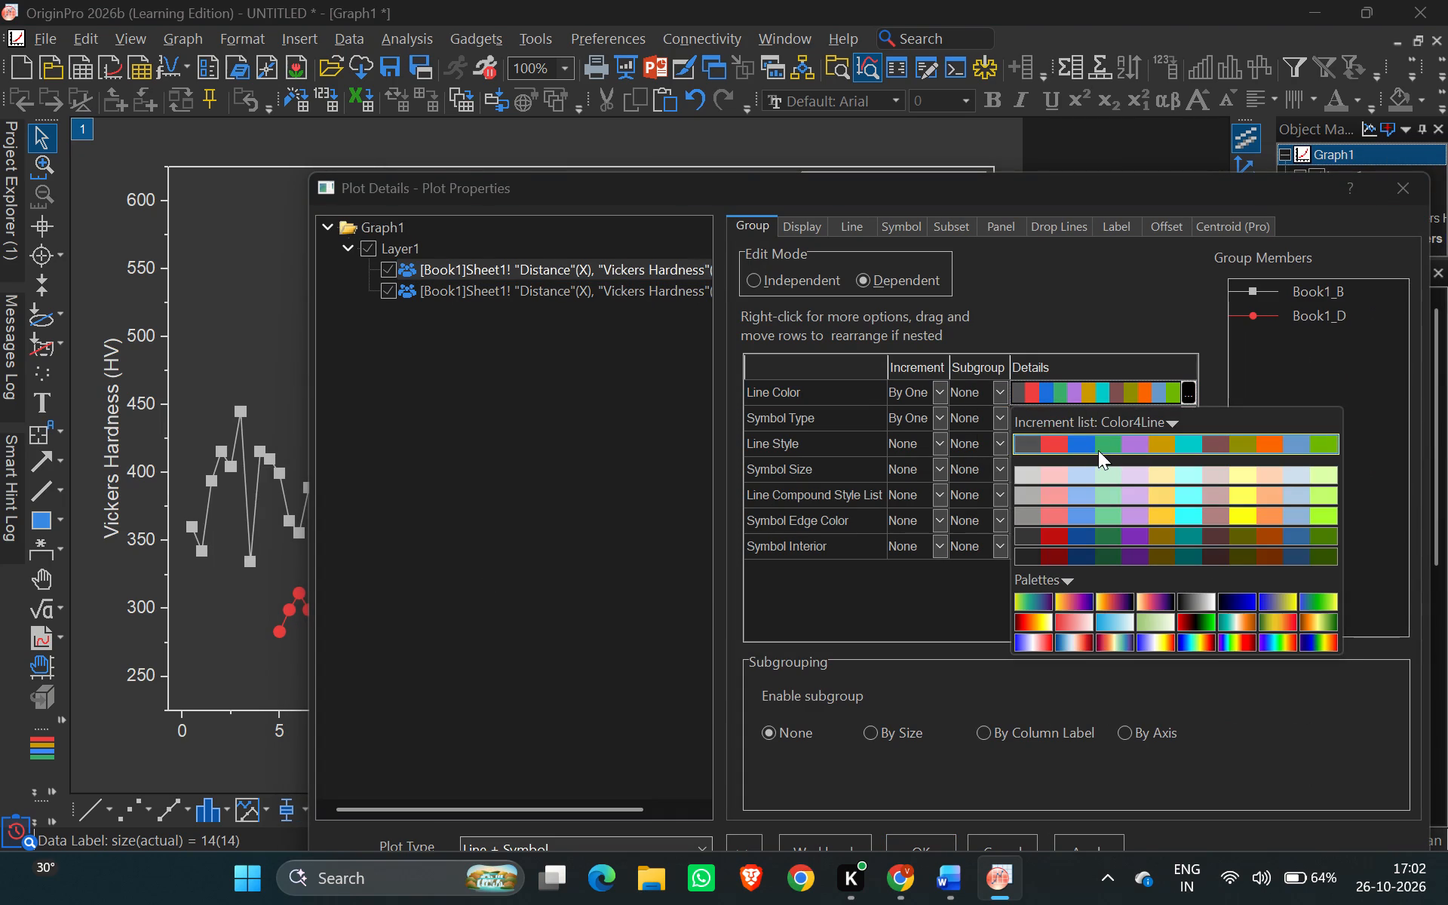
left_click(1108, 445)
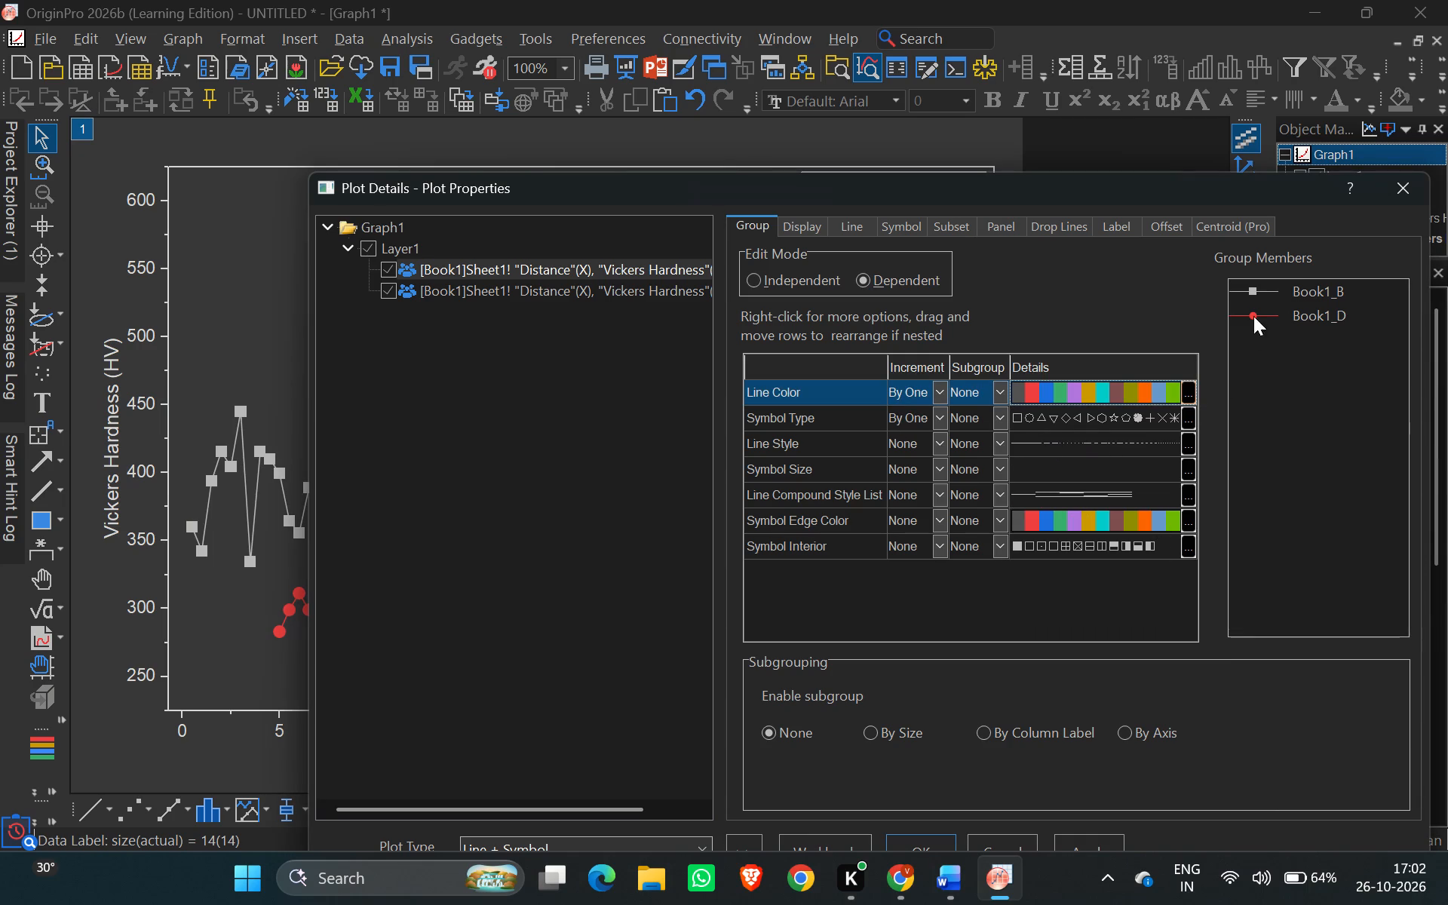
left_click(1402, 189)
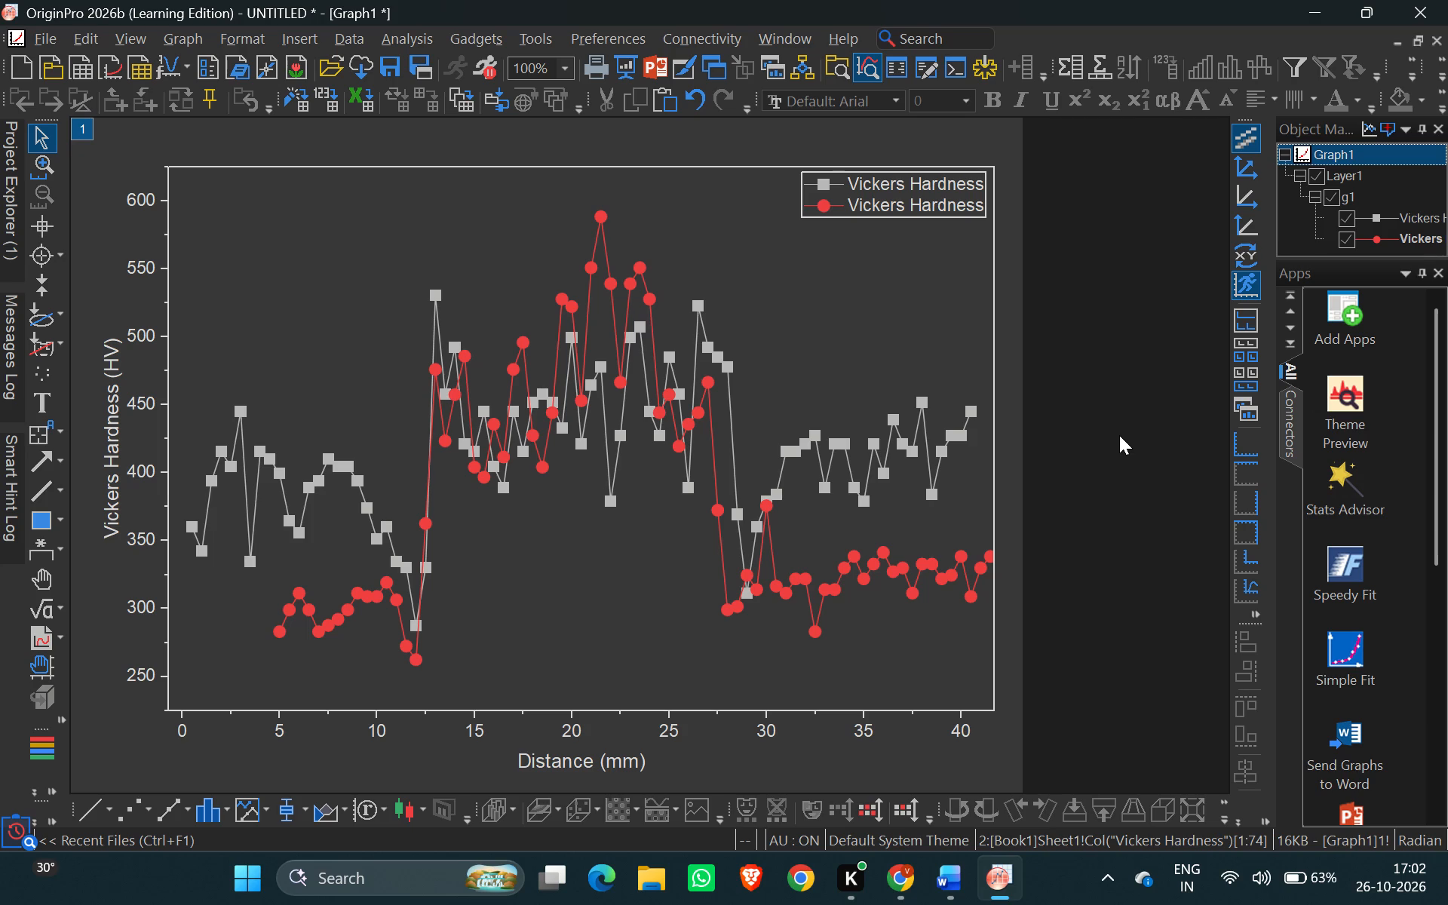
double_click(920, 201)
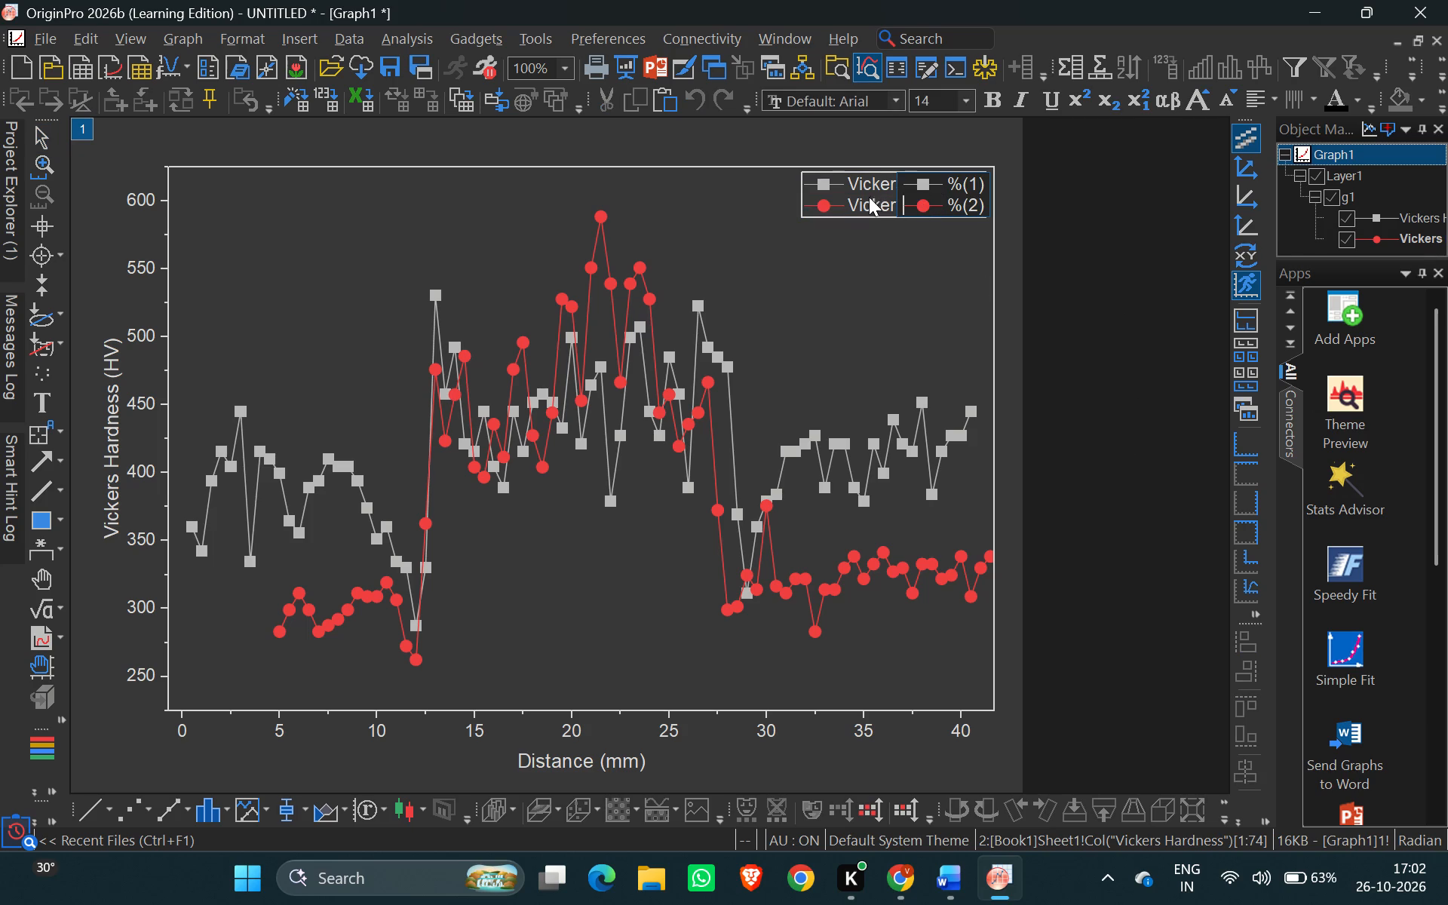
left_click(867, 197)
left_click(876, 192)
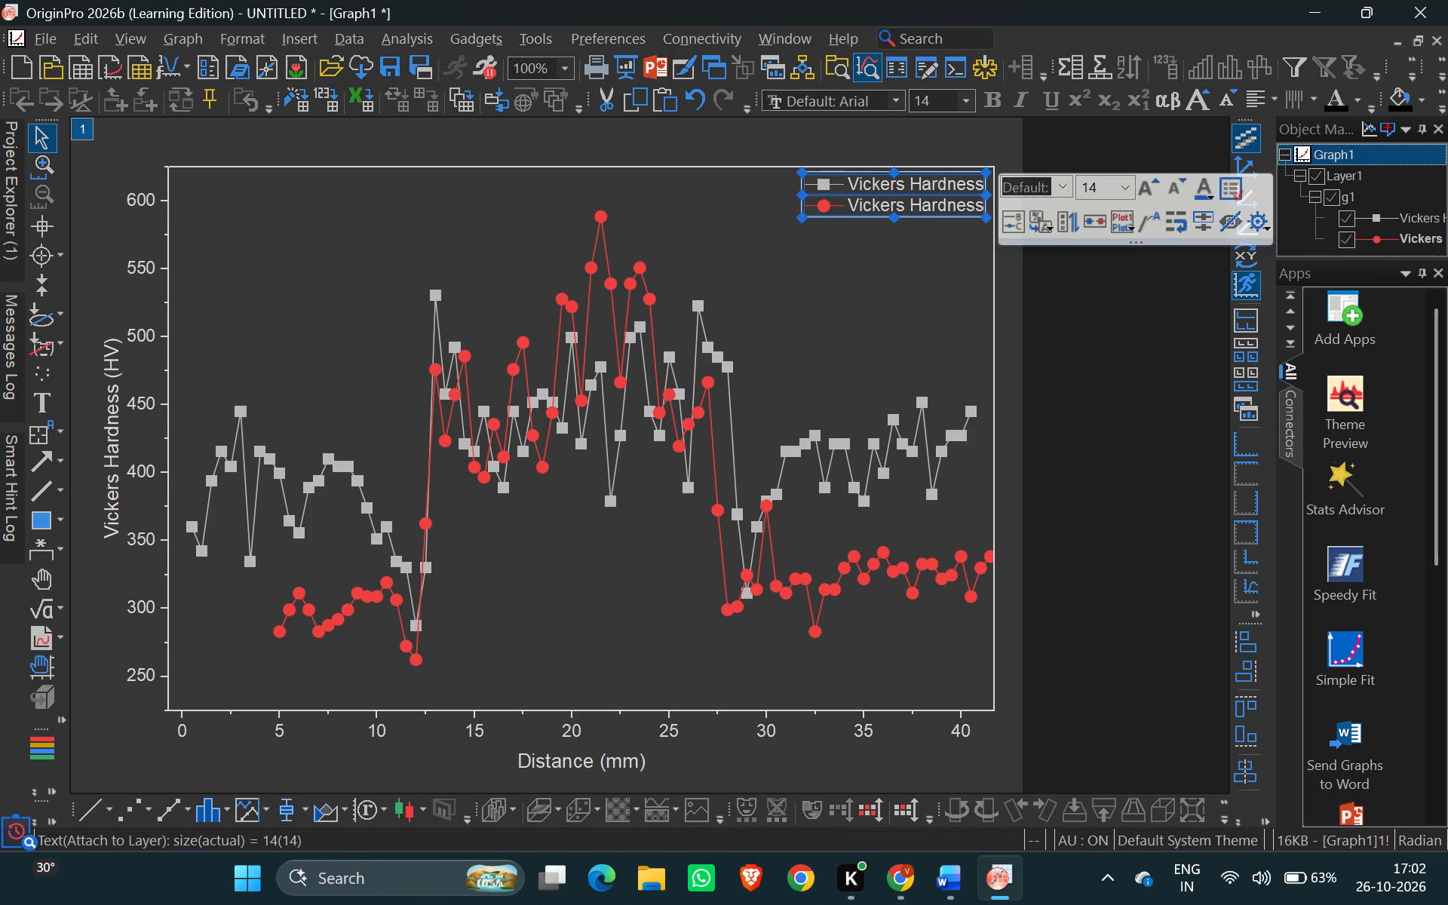
Examine the legend, display, layer and print dimension settings in Graph1's page-level Plot Details, opened from the legend.
left_click(877, 210)
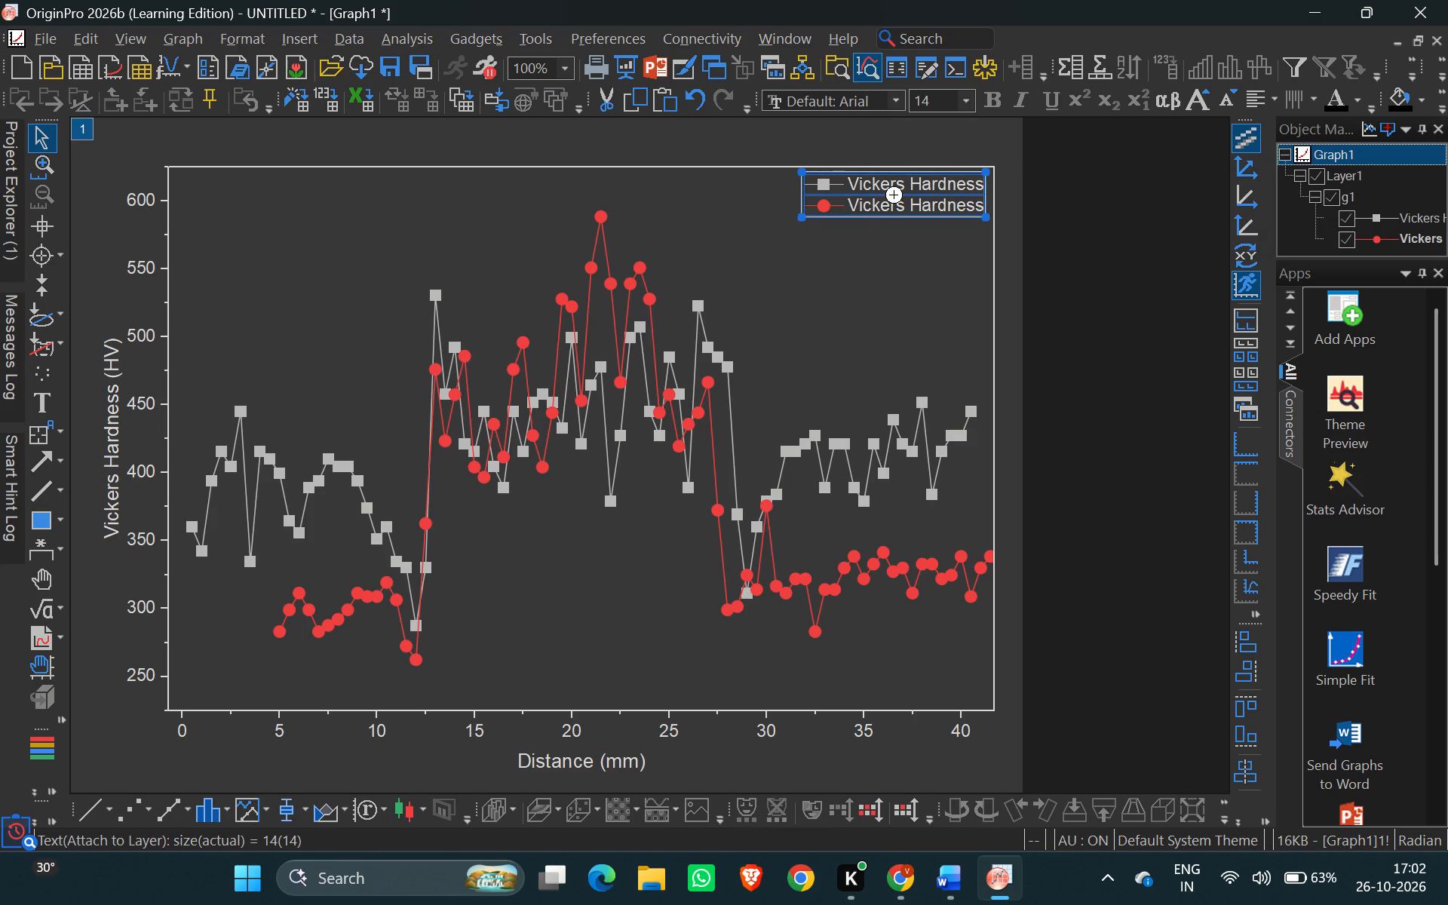
right_click(868, 212)
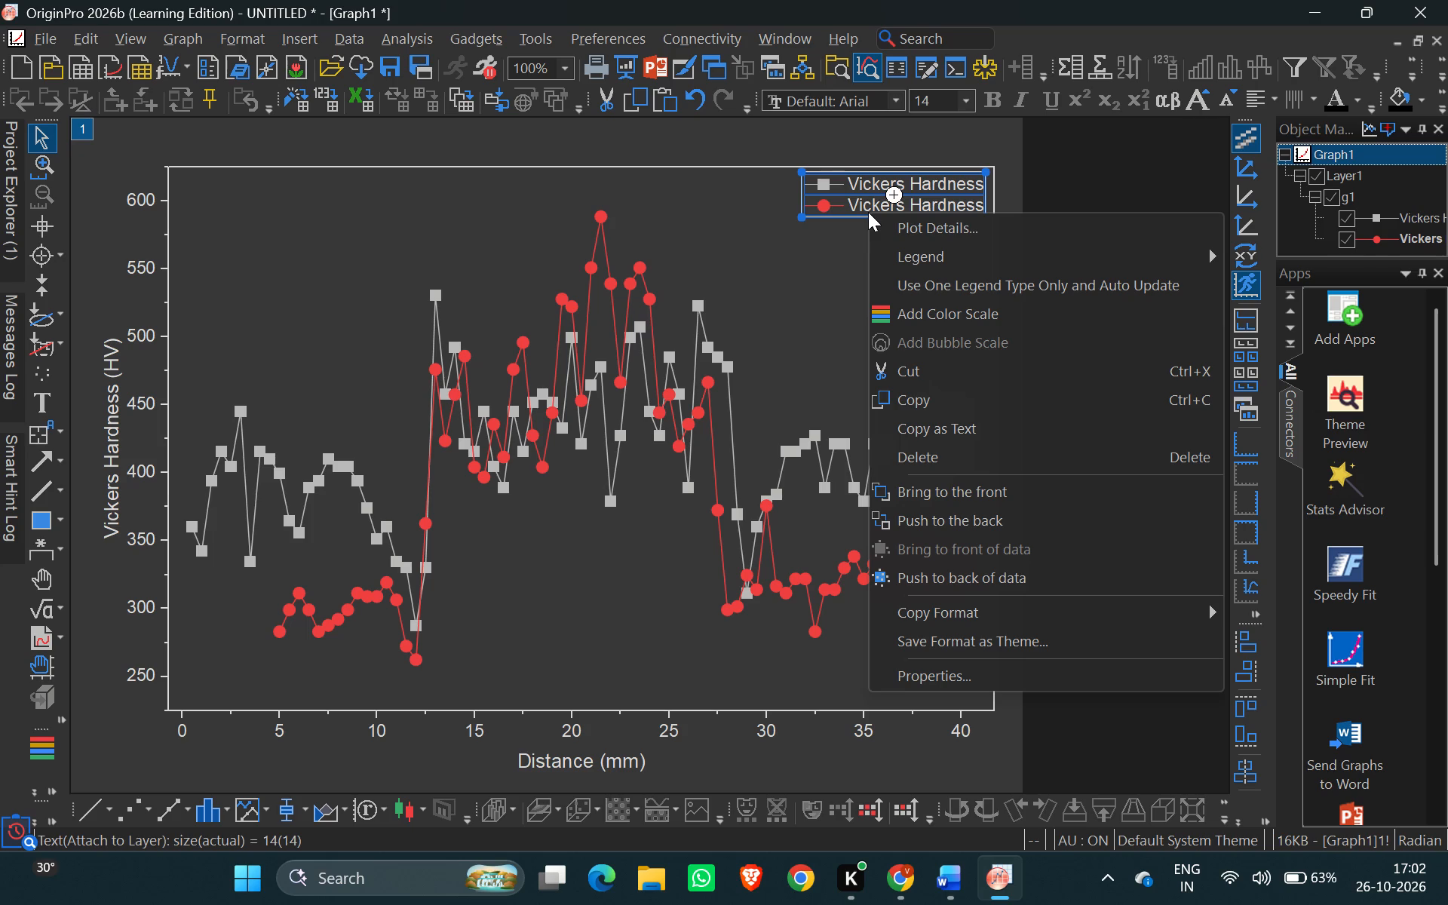
left_click(937, 225)
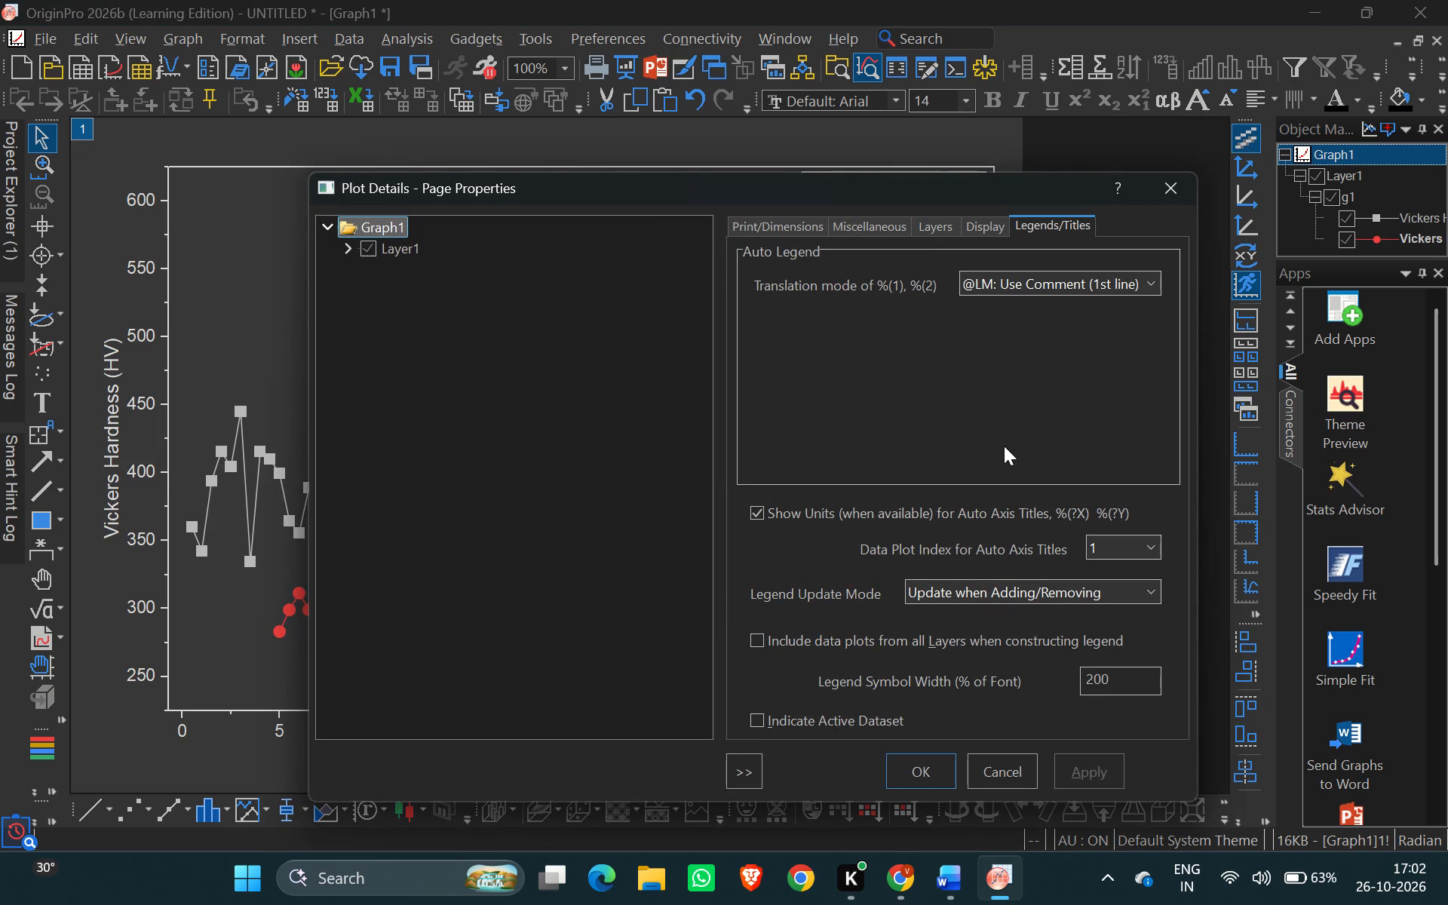
scroll(1004, 446, "down", 1)
left_click(1143, 538)
left_click(879, 456)
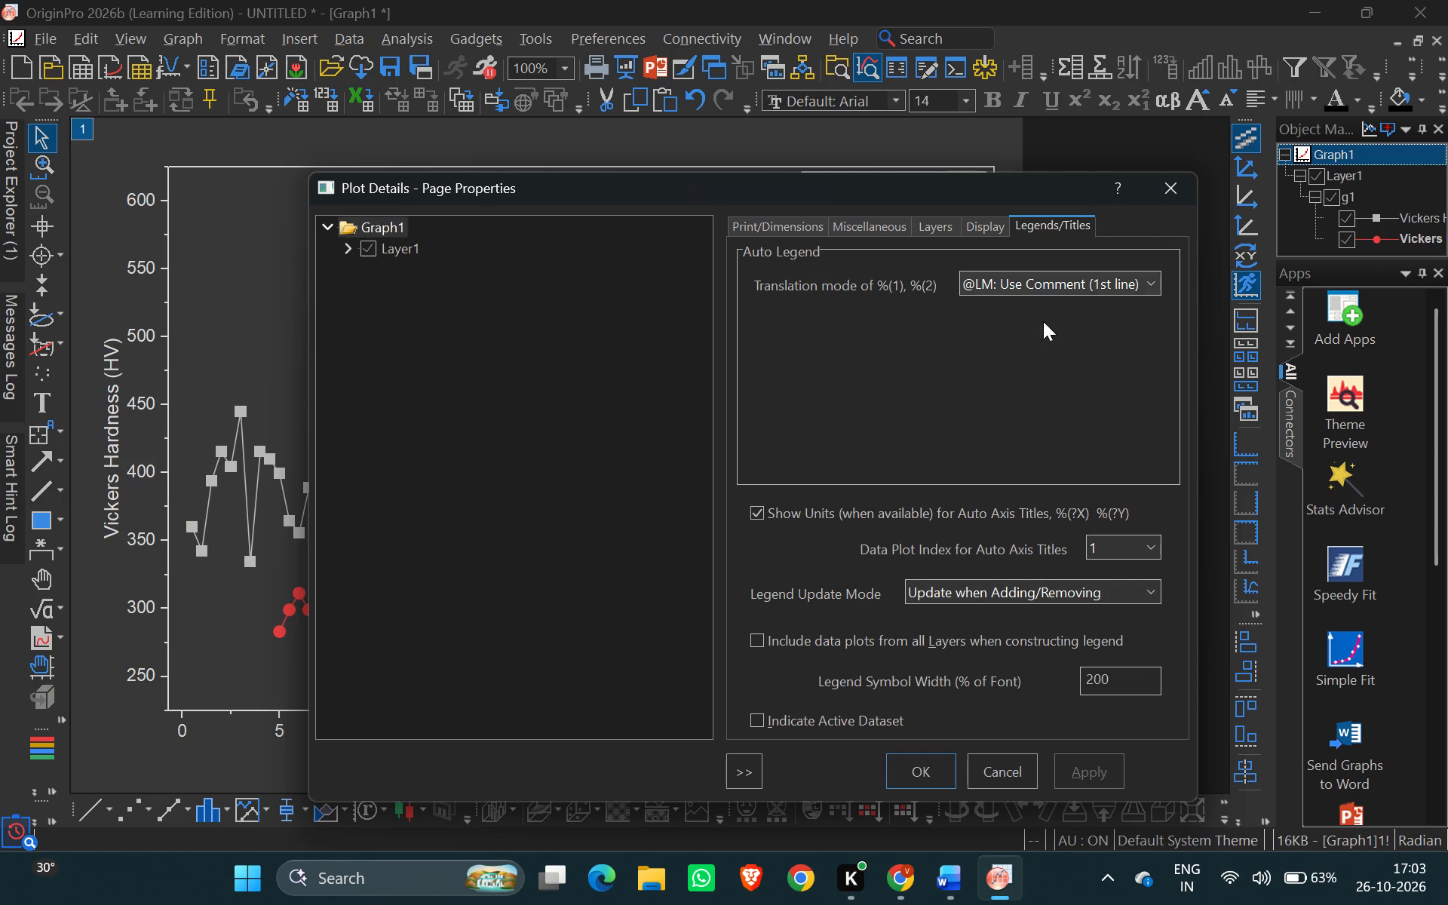
left_click(983, 233)
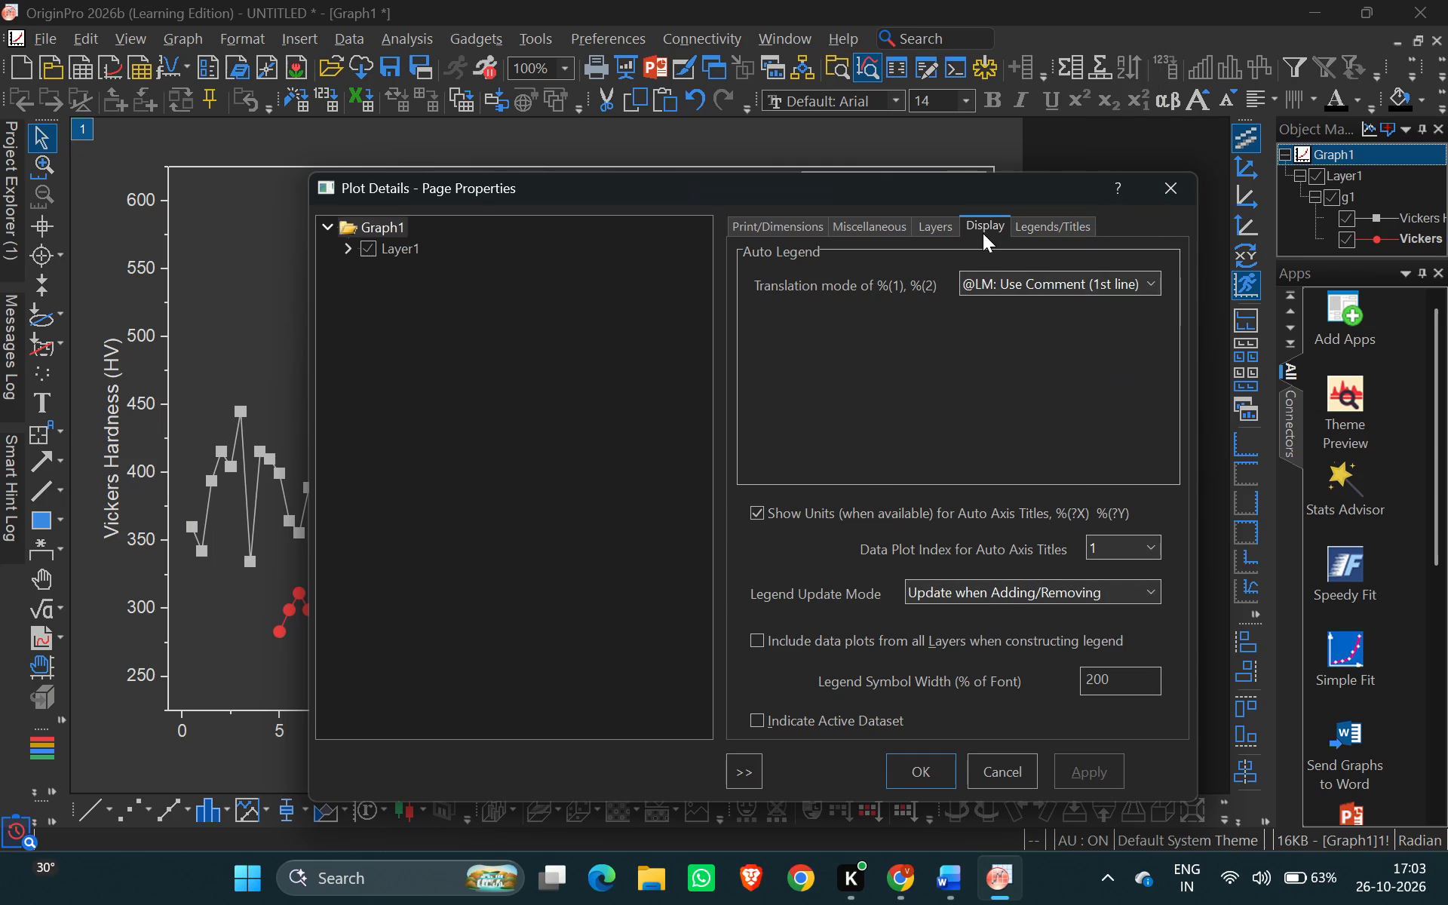
scroll(968, 405, "down", 1)
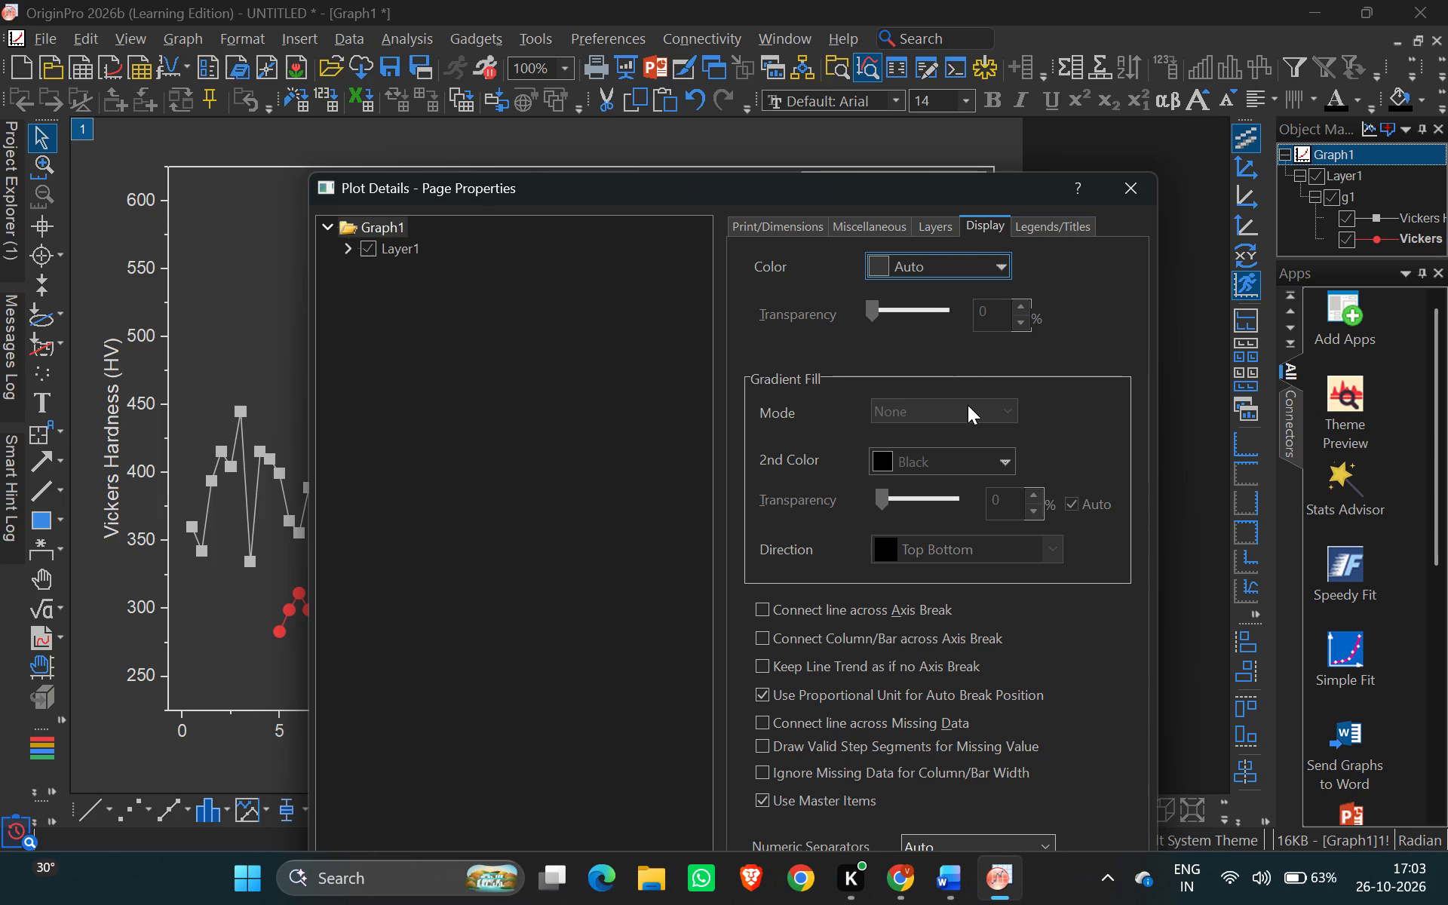
scroll(968, 405, "down", 1)
scroll(919, 339, "down", 2)
left_click(883, 230)
left_click(929, 226)
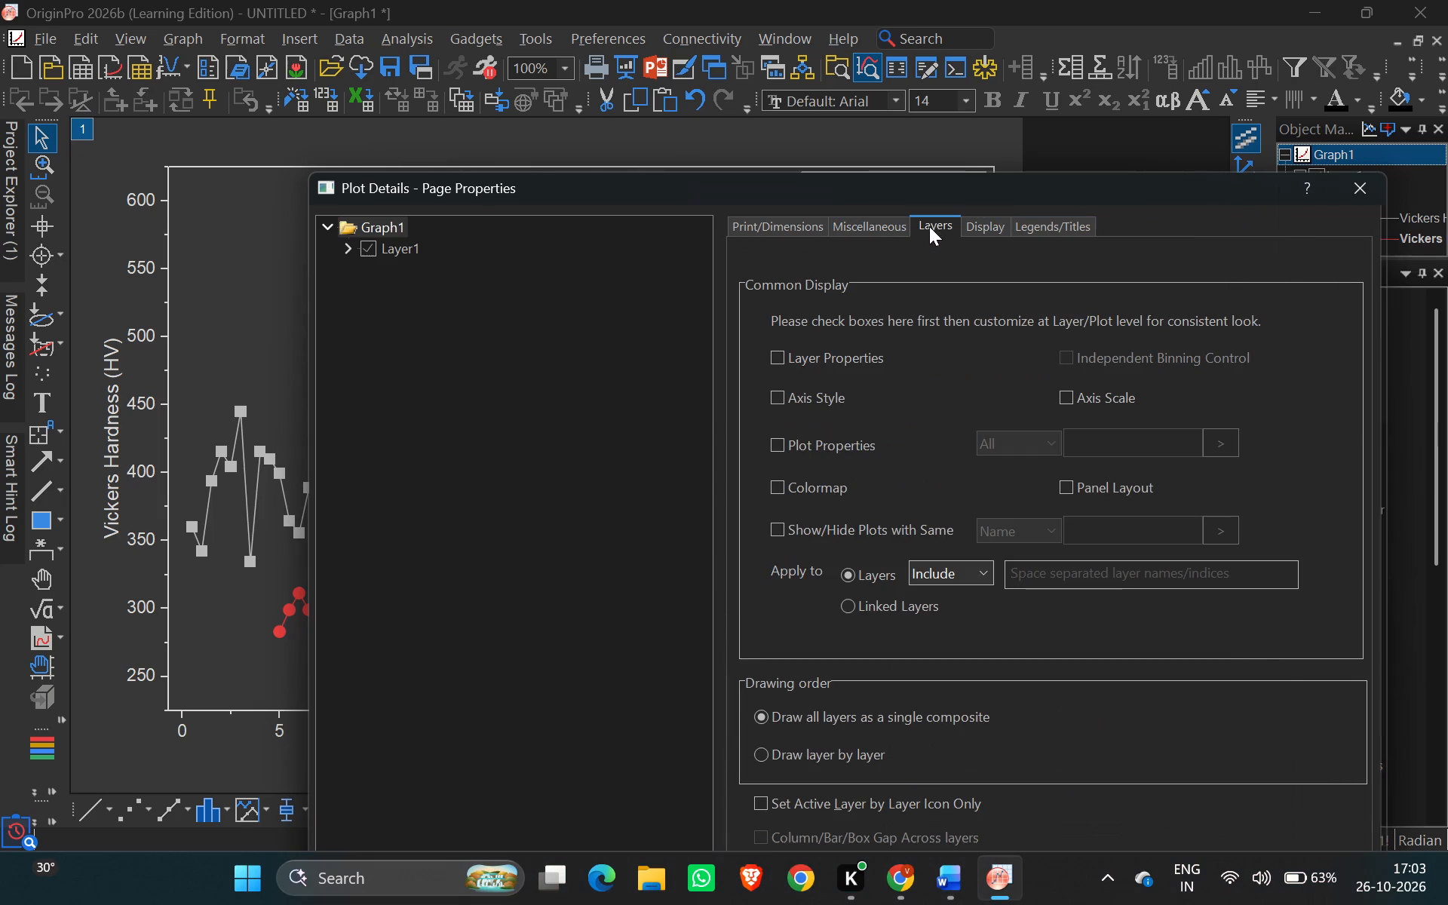
left_click(792, 225)
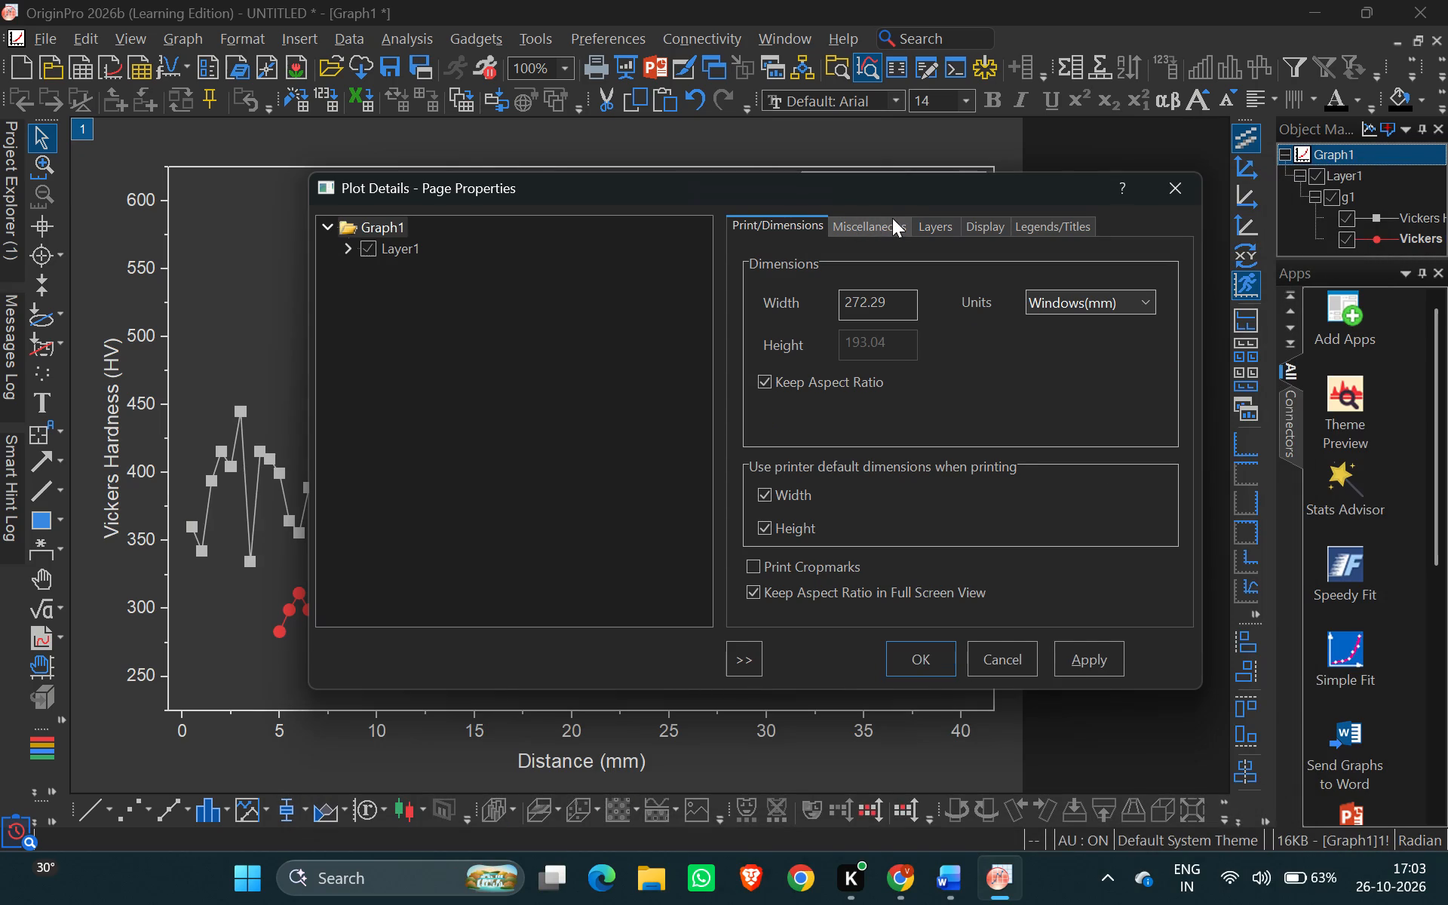
left_click_drag(892, 218, 931, 223)
left_click(931, 223)
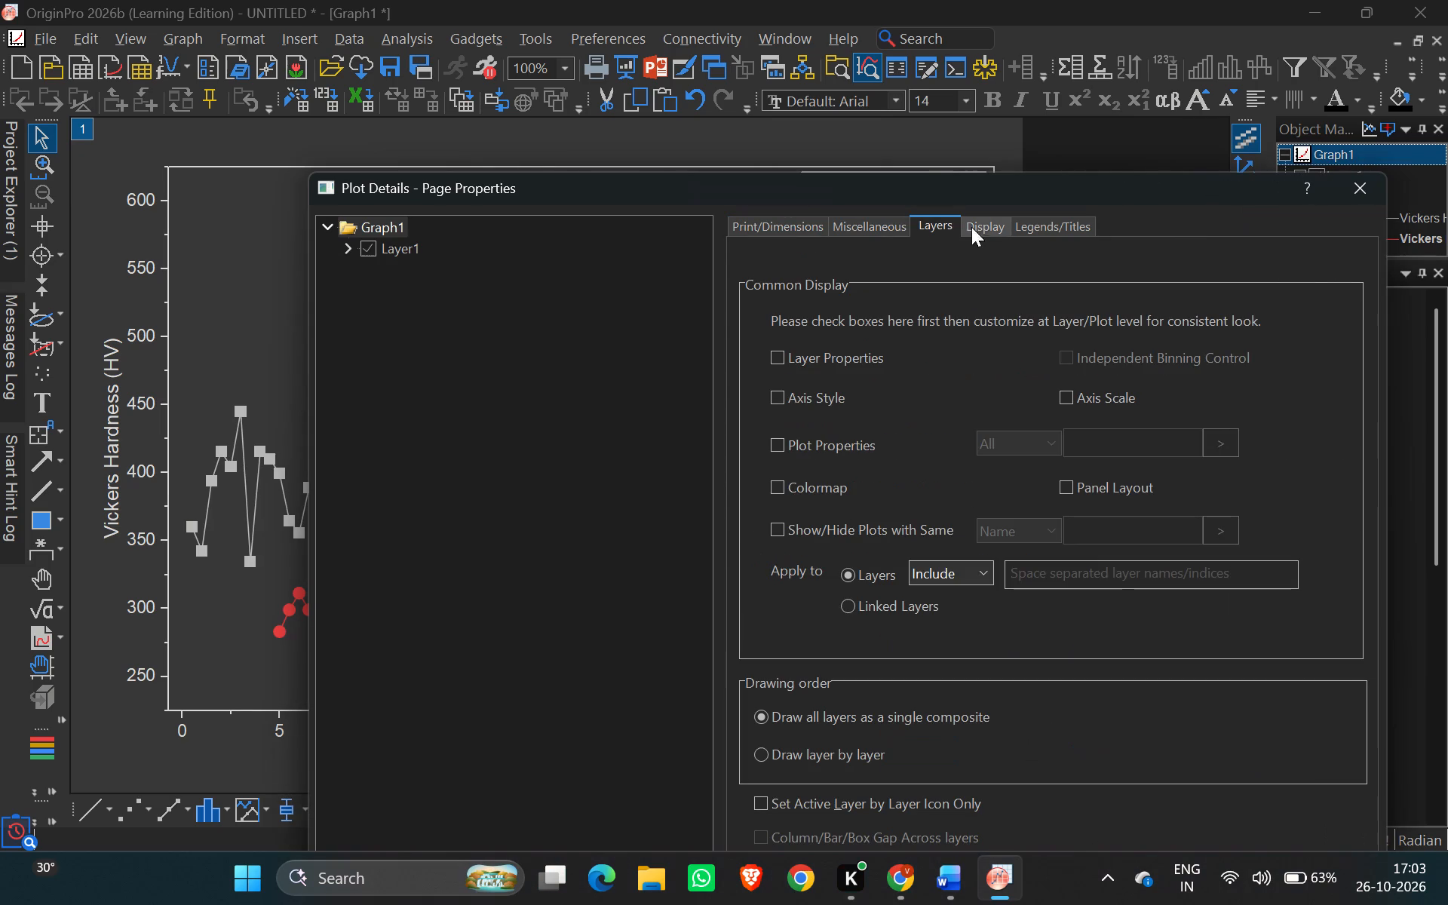
left_click(1026, 225)
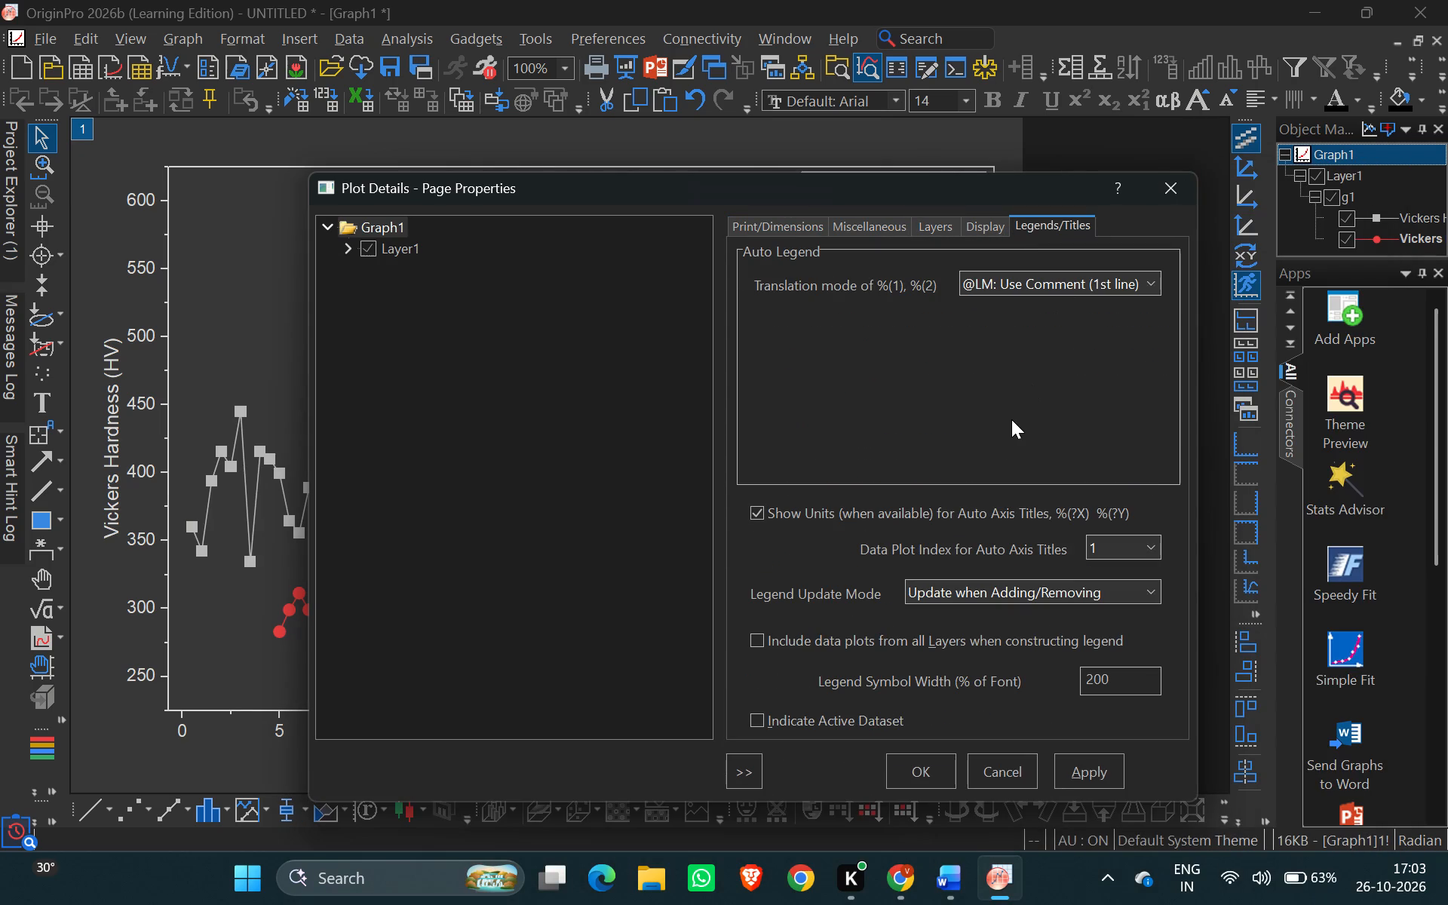
scroll(1011, 419, "down", 1)
scroll(1011, 419, "up", 2)
left_click(443, 253)
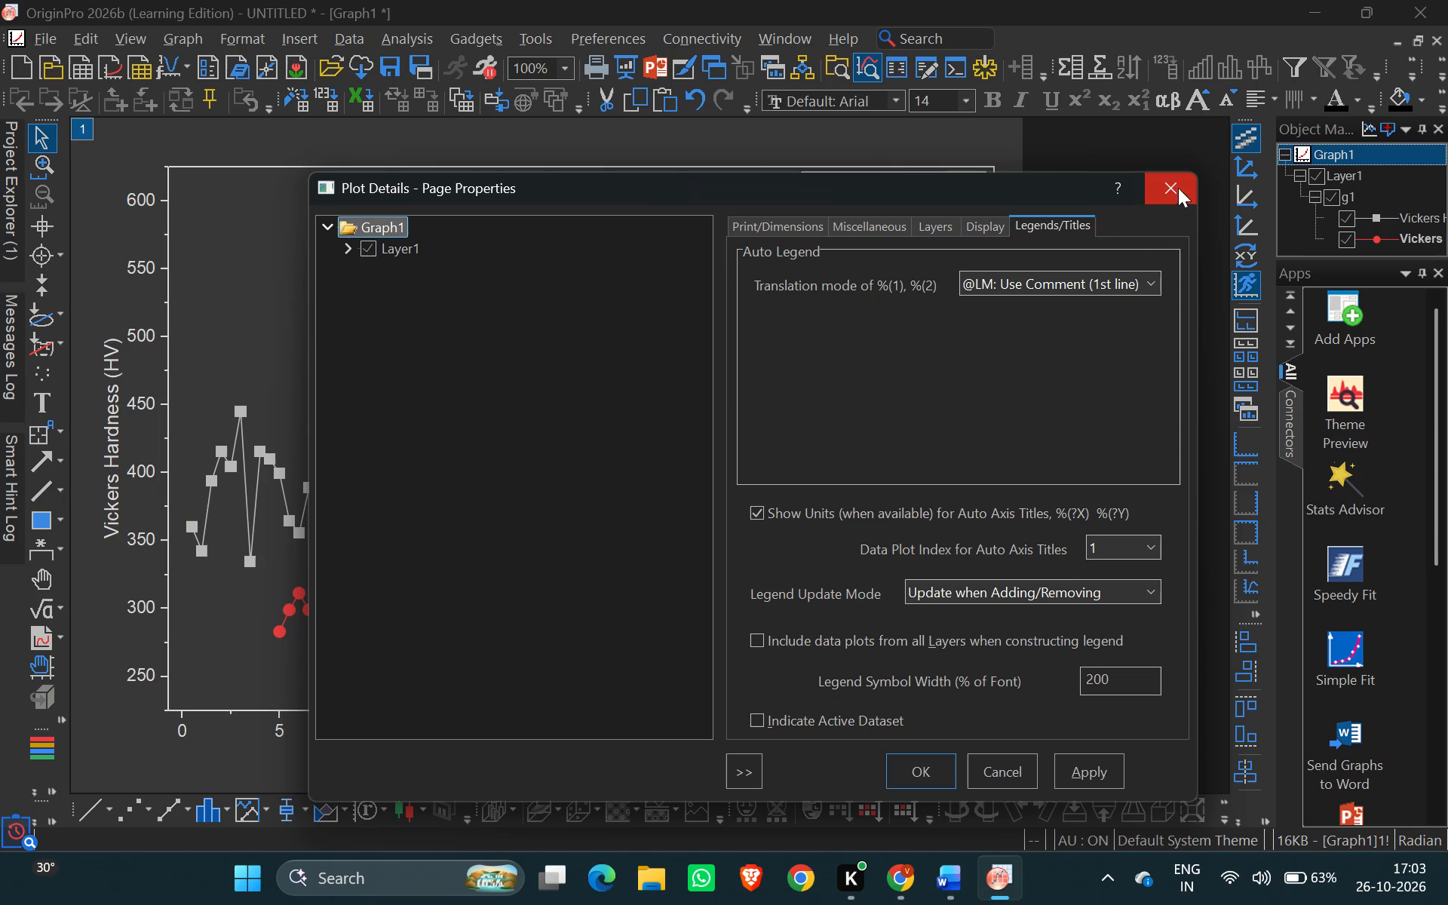
left_click(1170, 190)
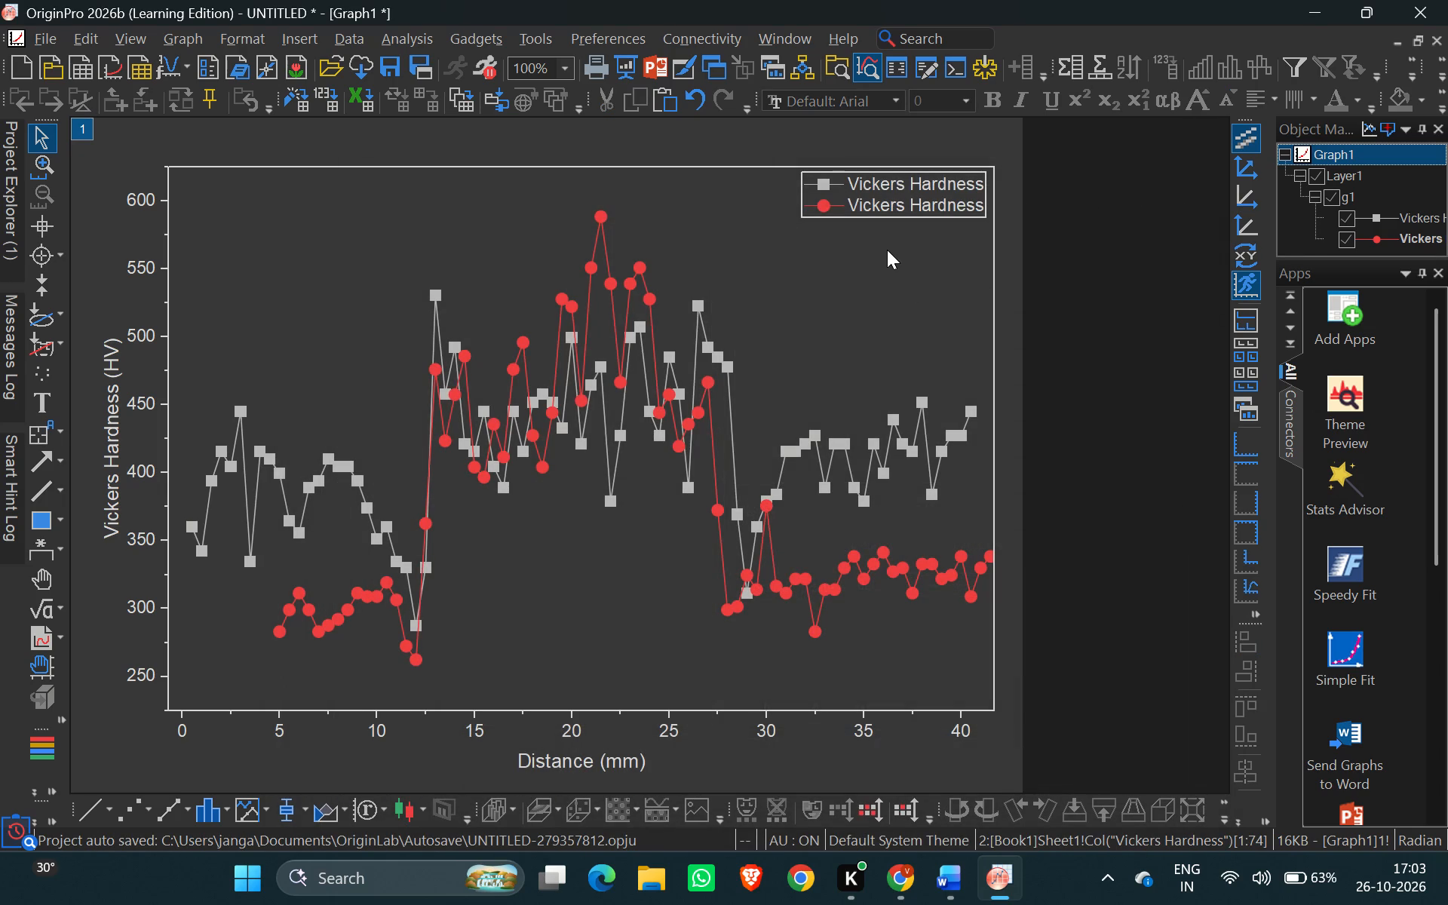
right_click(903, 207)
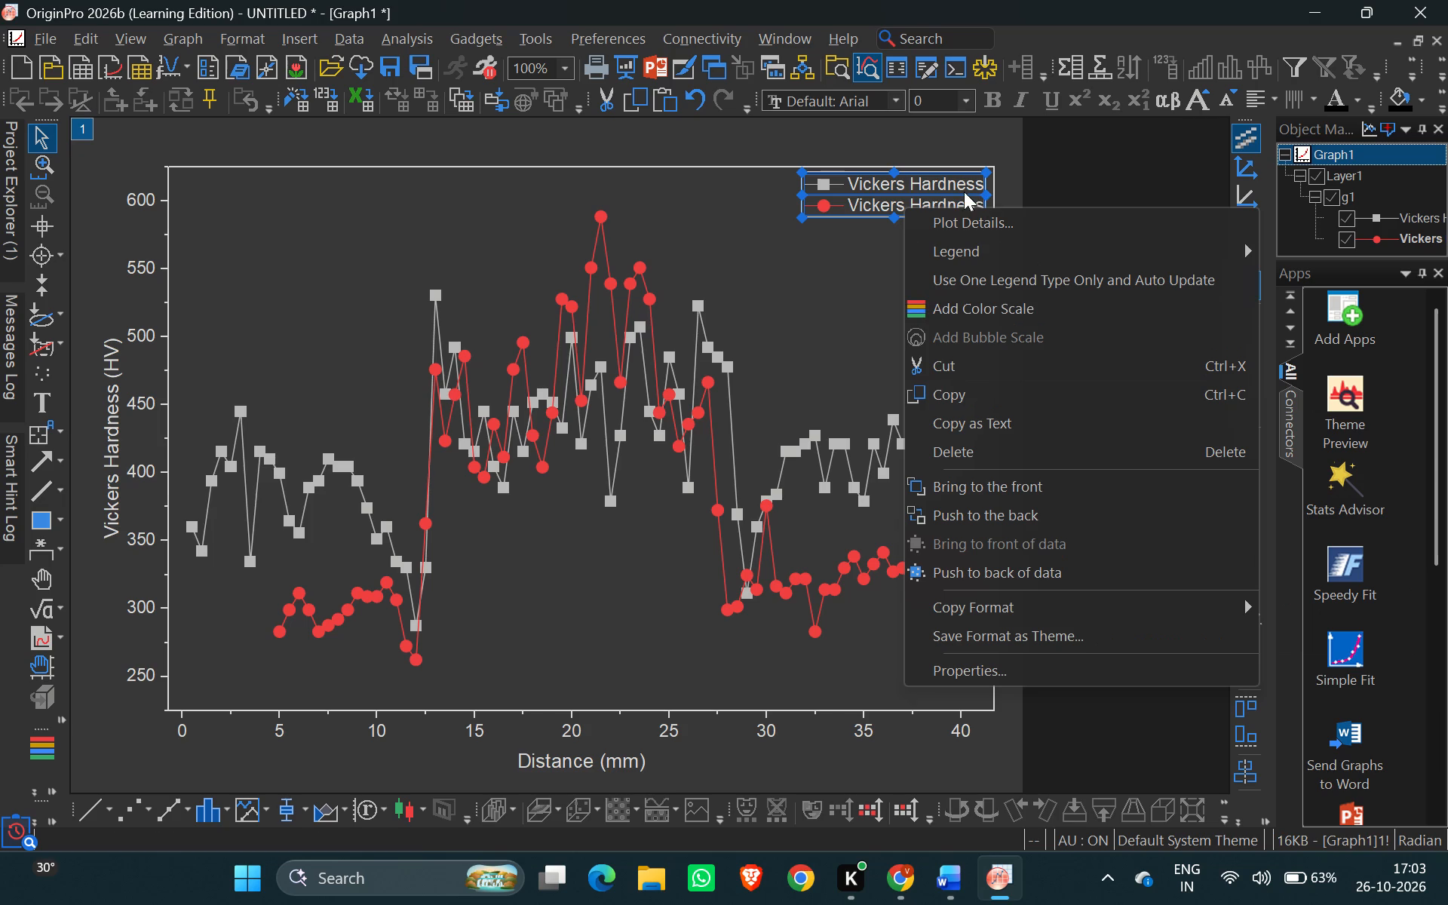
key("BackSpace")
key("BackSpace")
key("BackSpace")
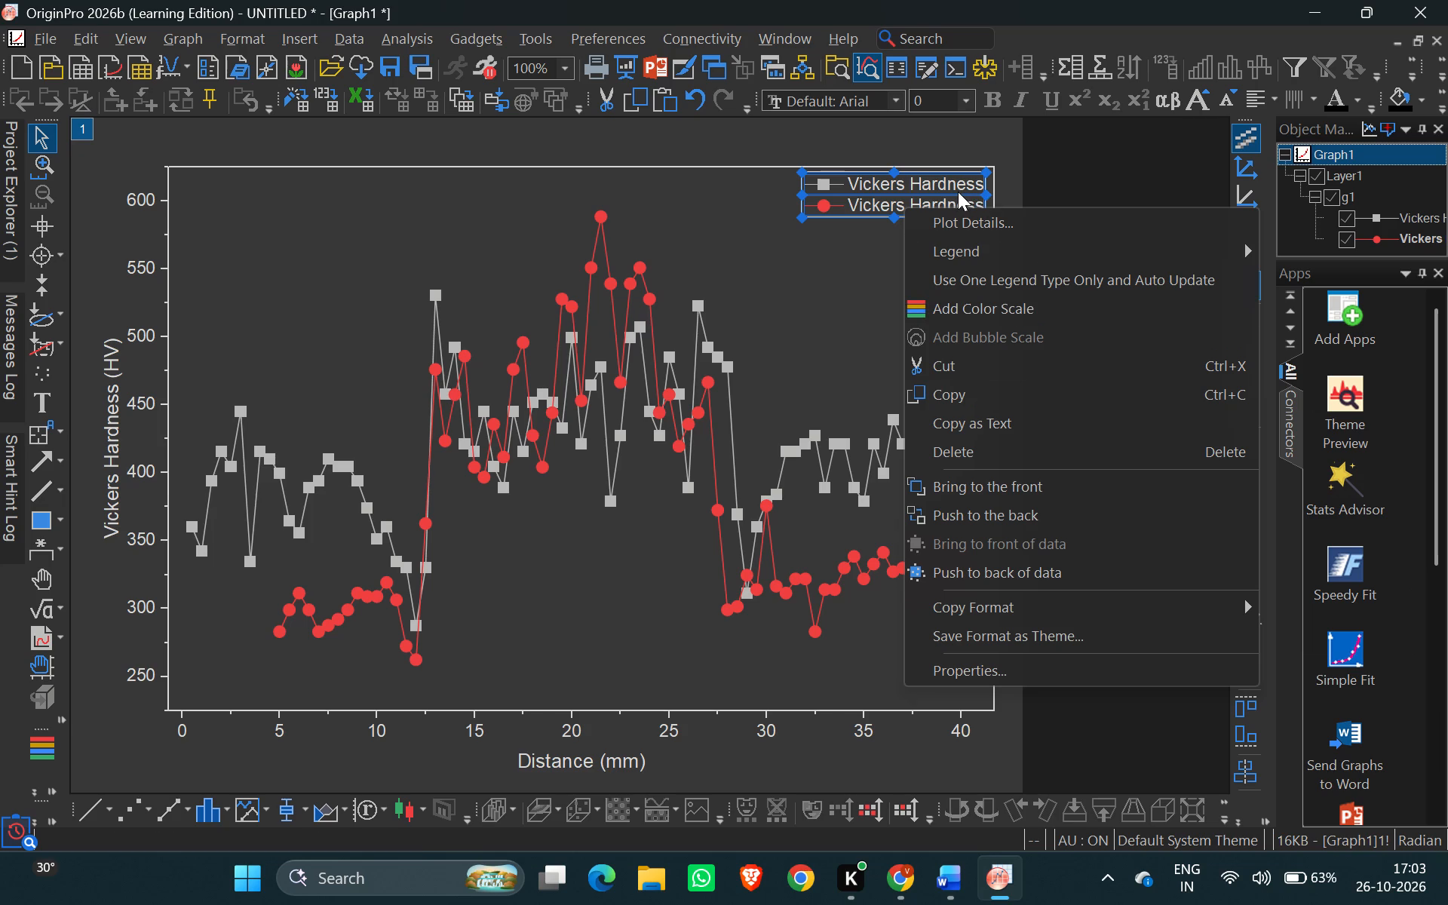
Edit the legend text and insert the label DP980 before the first entry's grey square symbol.
double_click(958, 192)
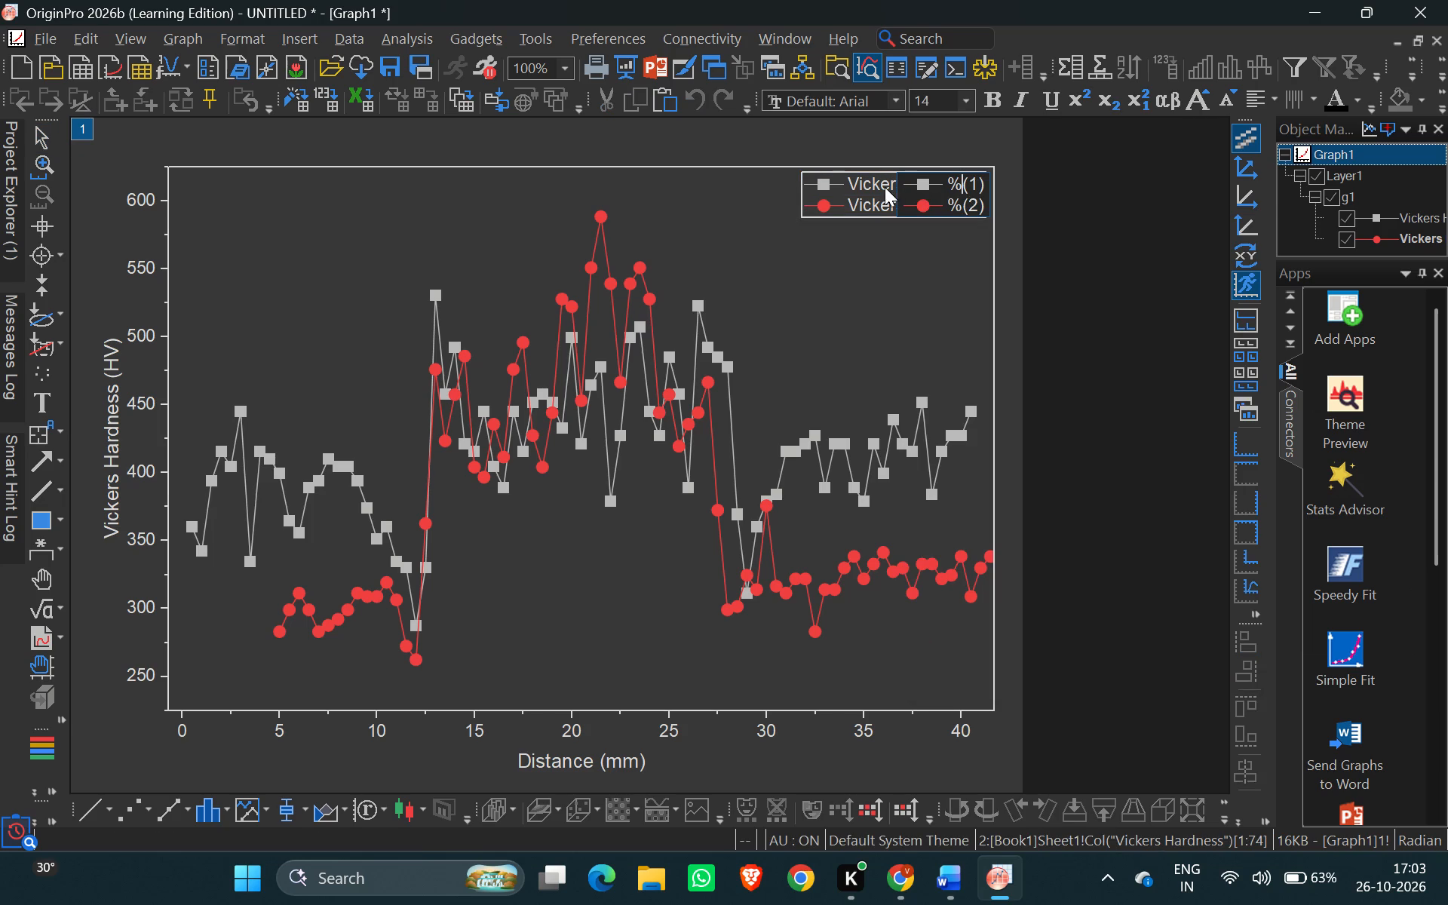
double_click(875, 187)
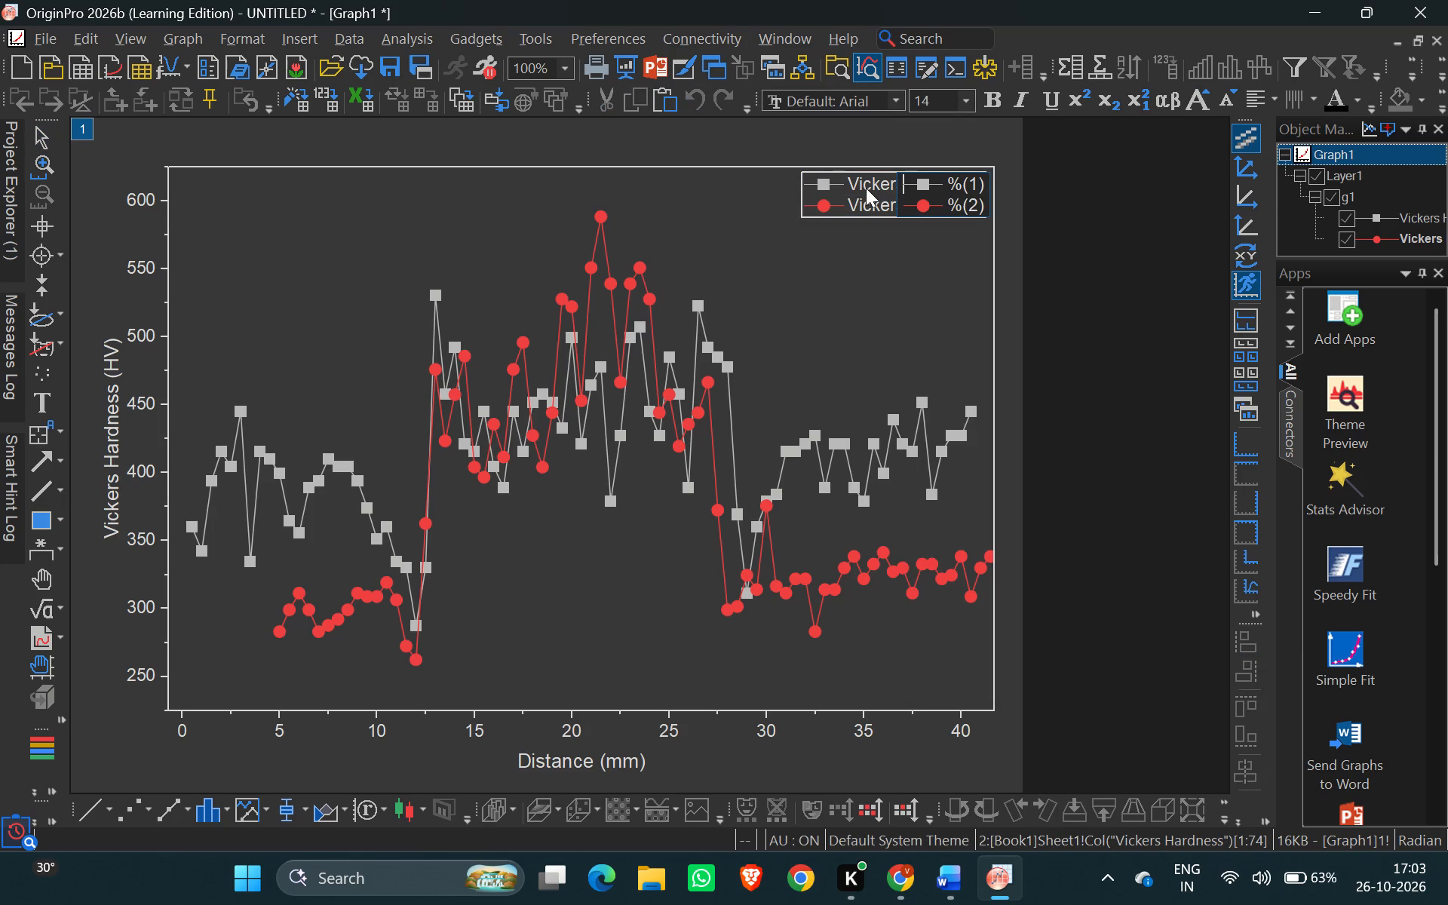
double_click(866, 188)
key("space")
type("M")
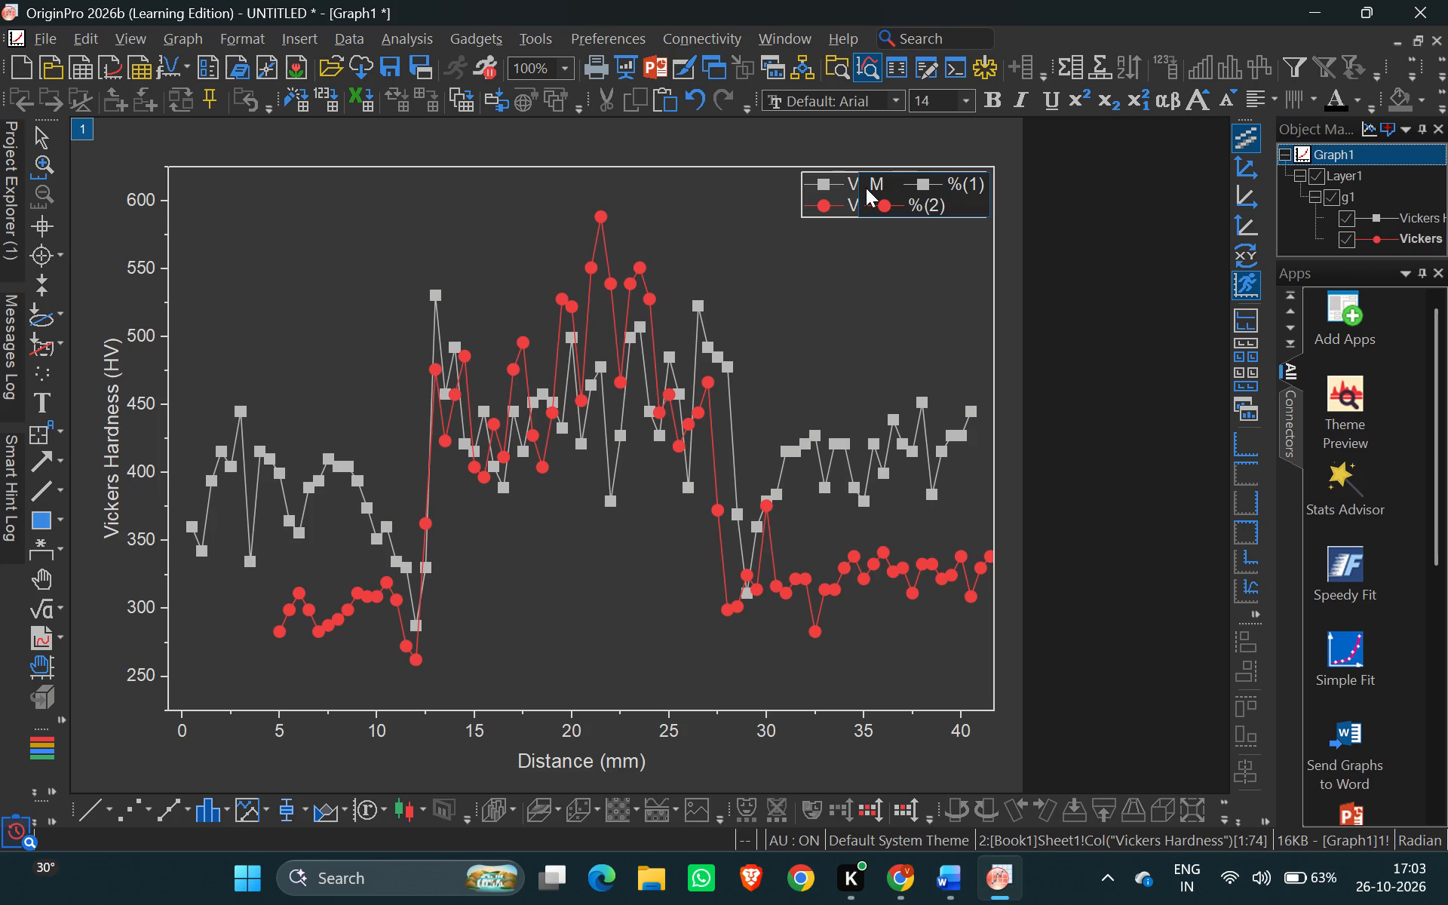
key("BackSpace")
key("BackSpace")
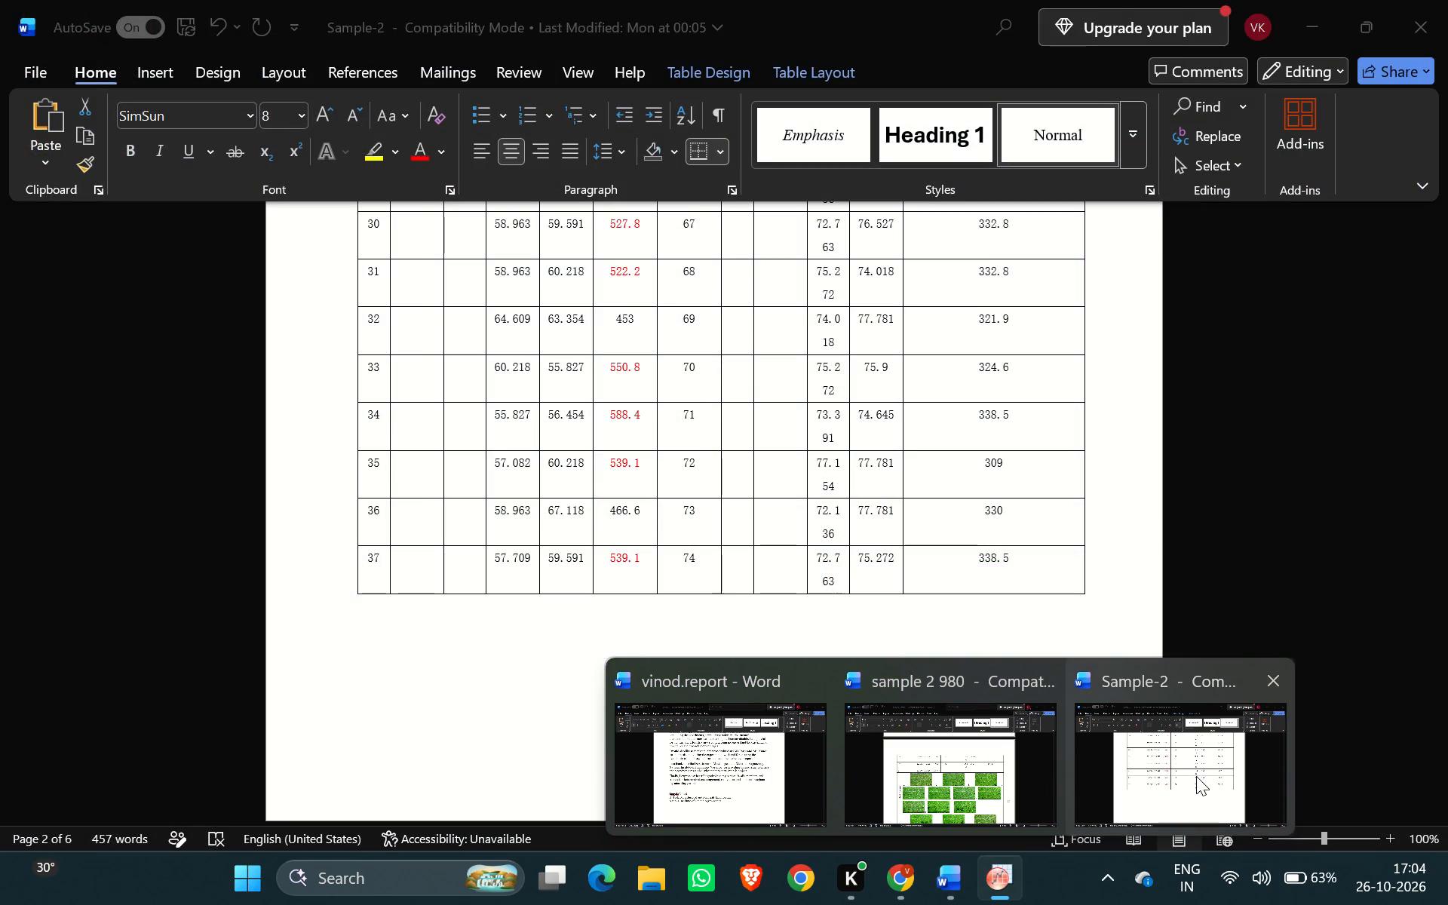
left_click(949, 885)
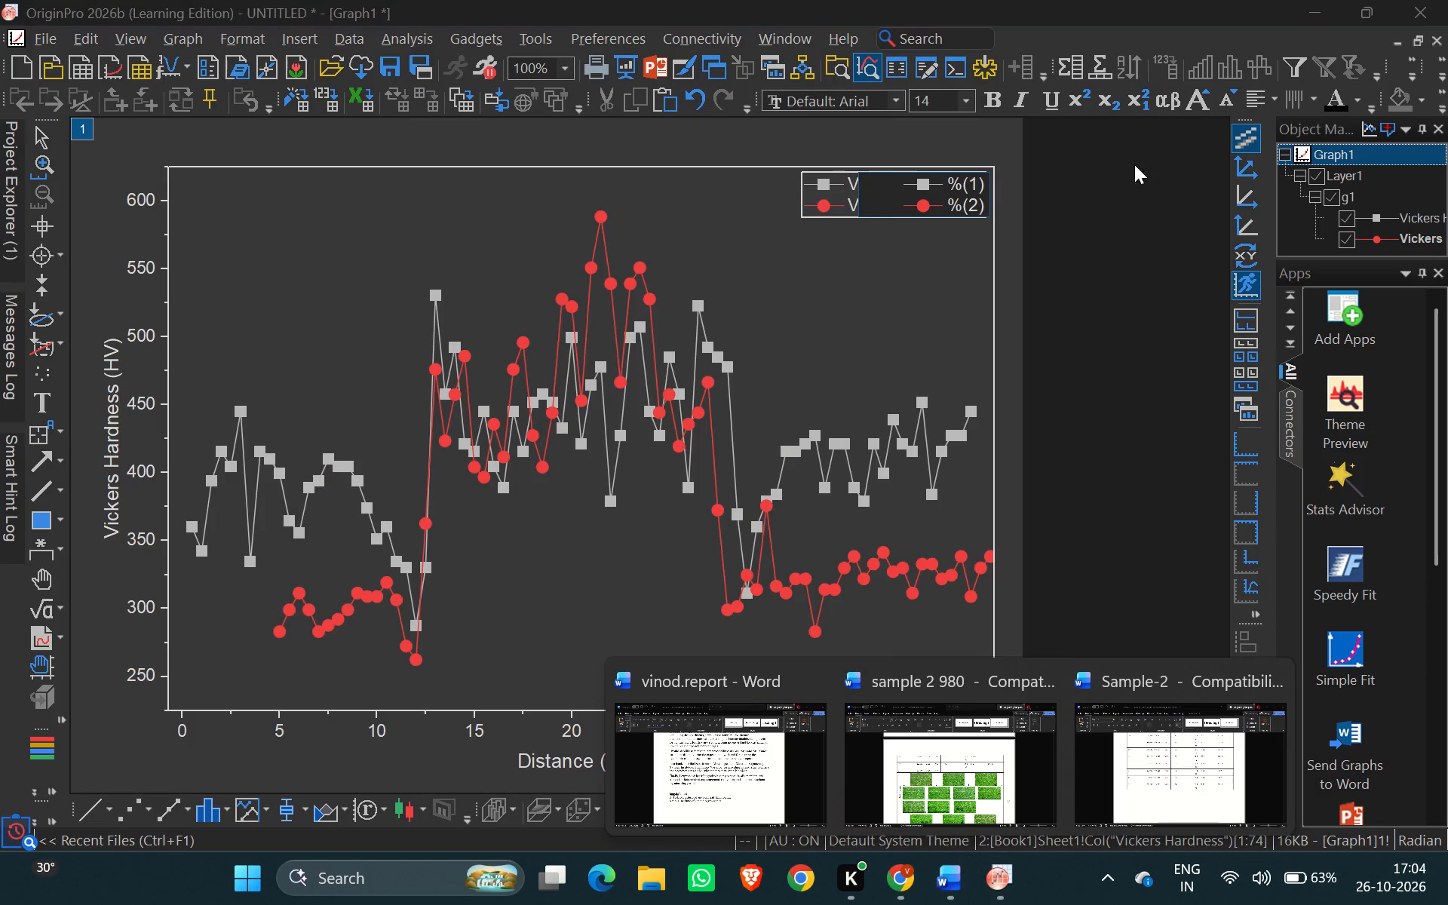
left_click(886, 186)
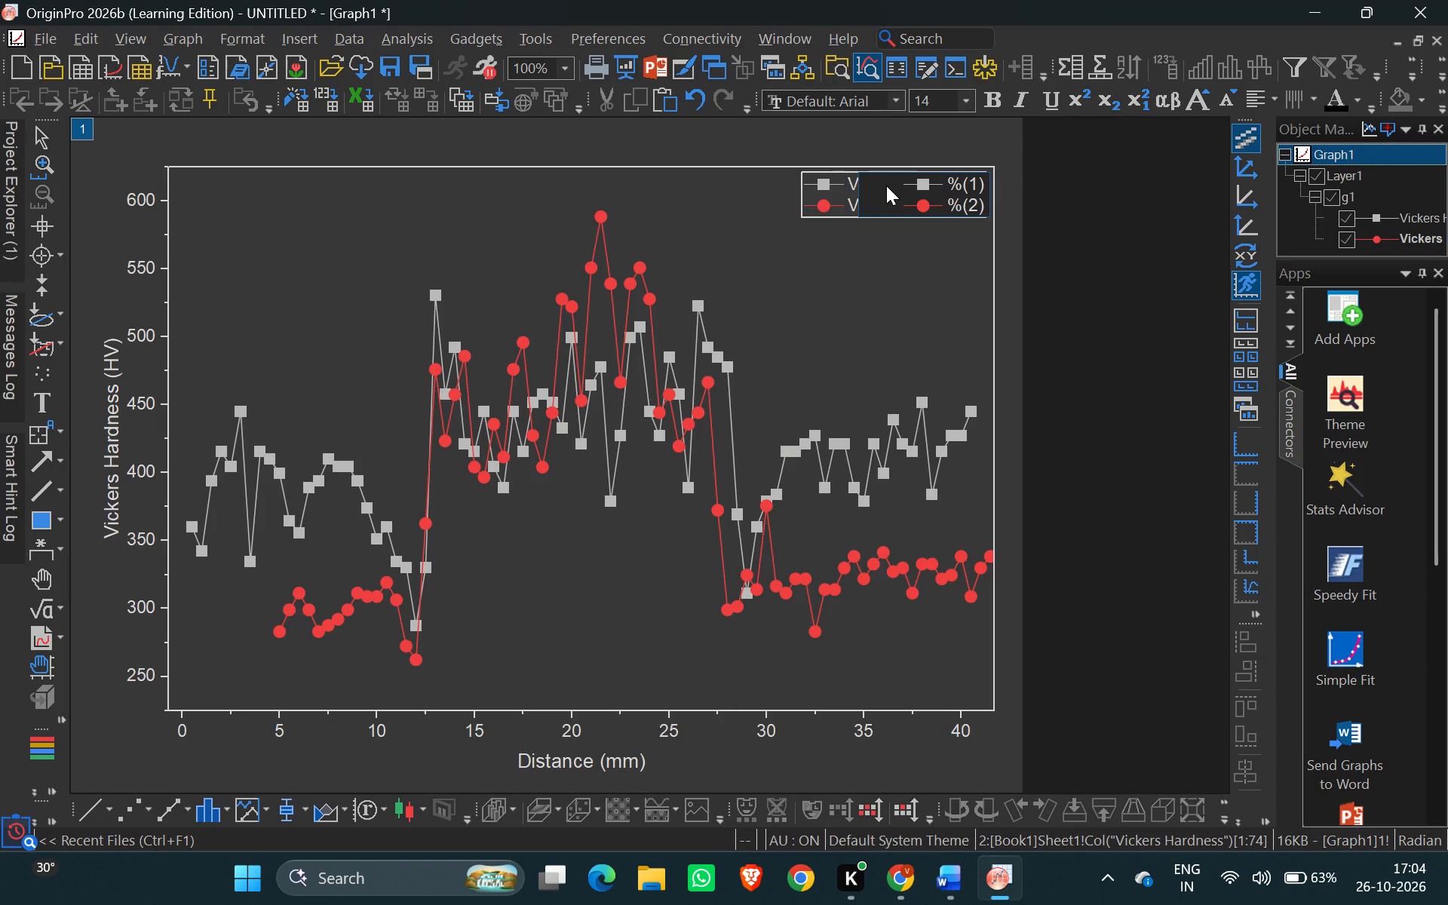
key("9")
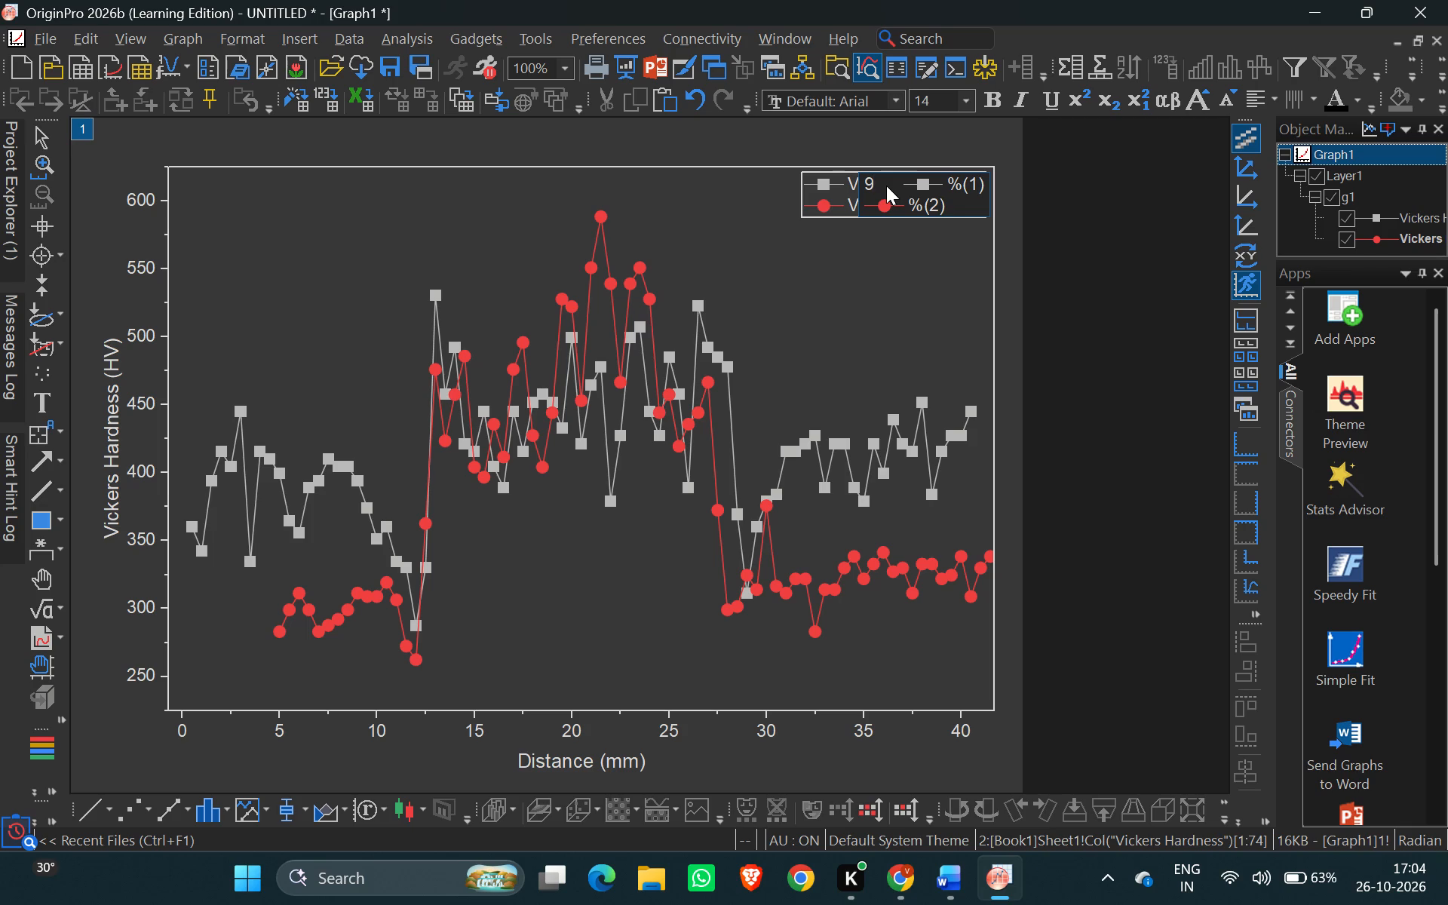
key("BackSpace")
type("DP")
type("980")
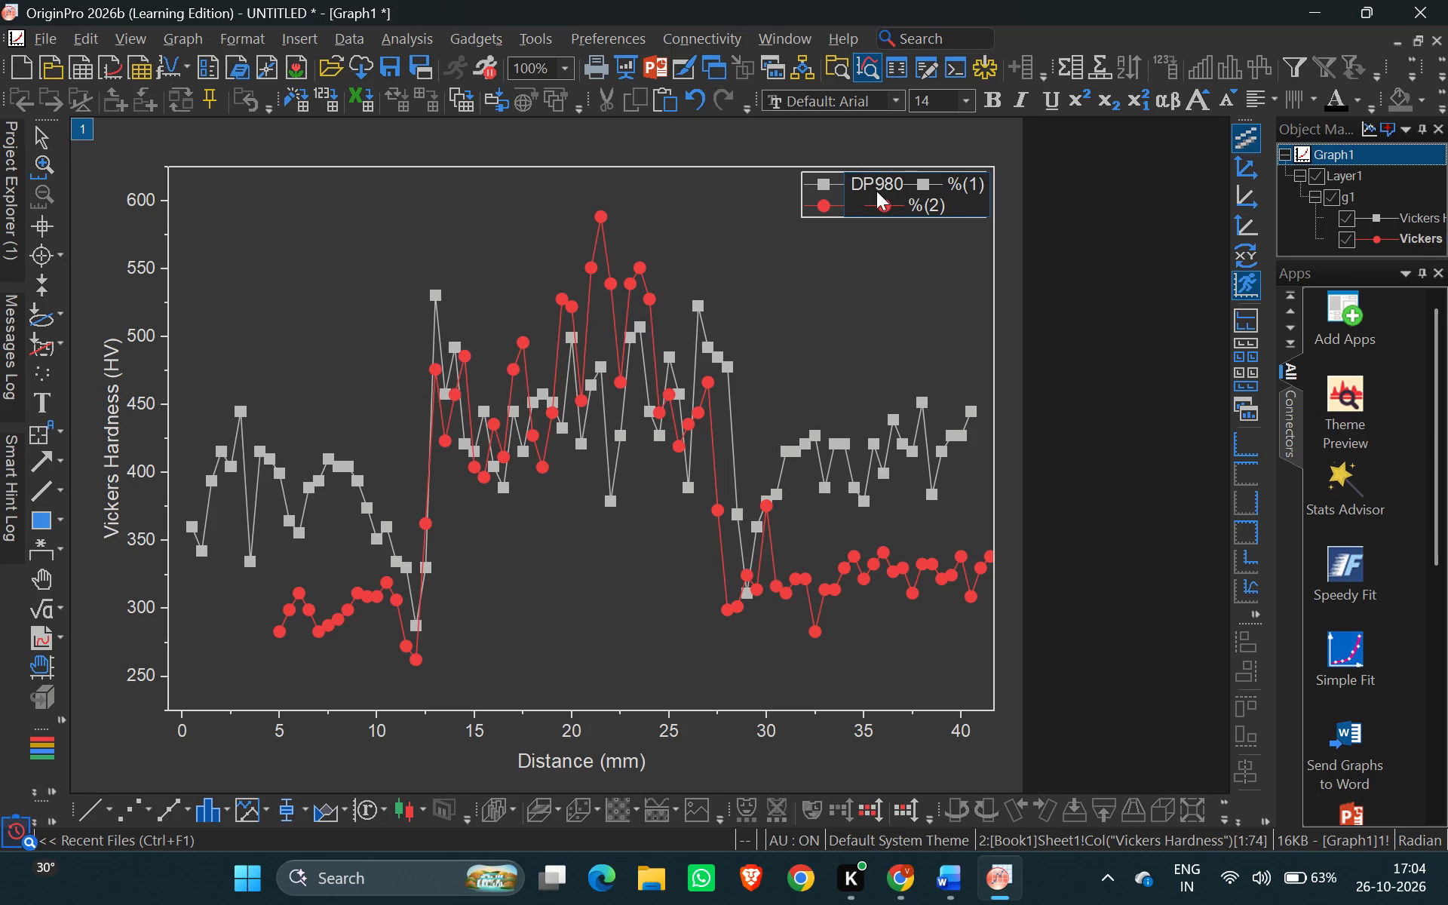
Insert the label DP1200 before the red circle symbol of the second legend entry.
left_click(851, 201)
type("DP1200")
left_click(915, 258)
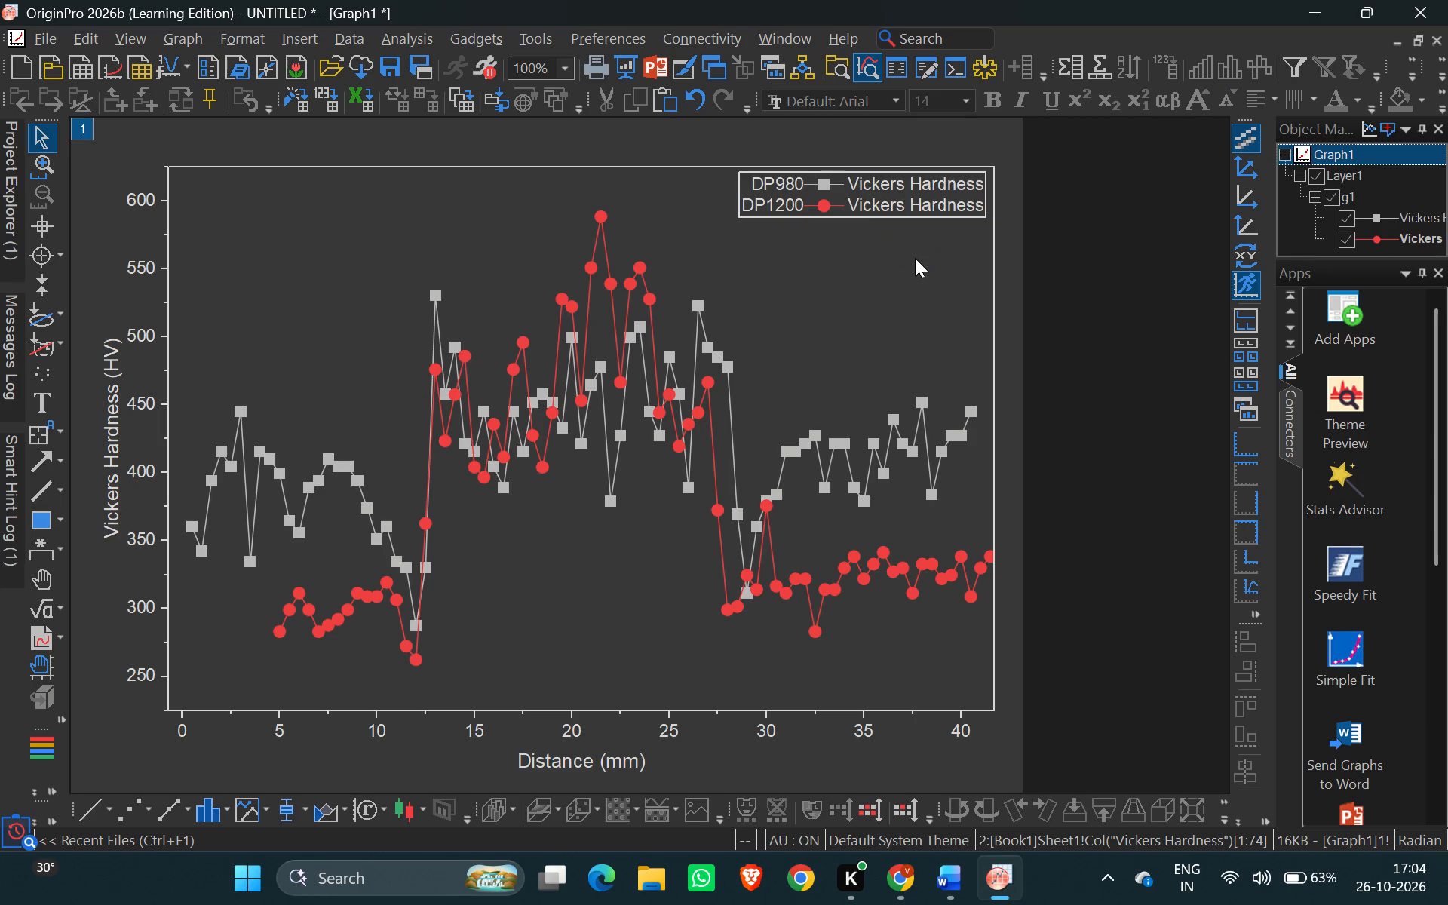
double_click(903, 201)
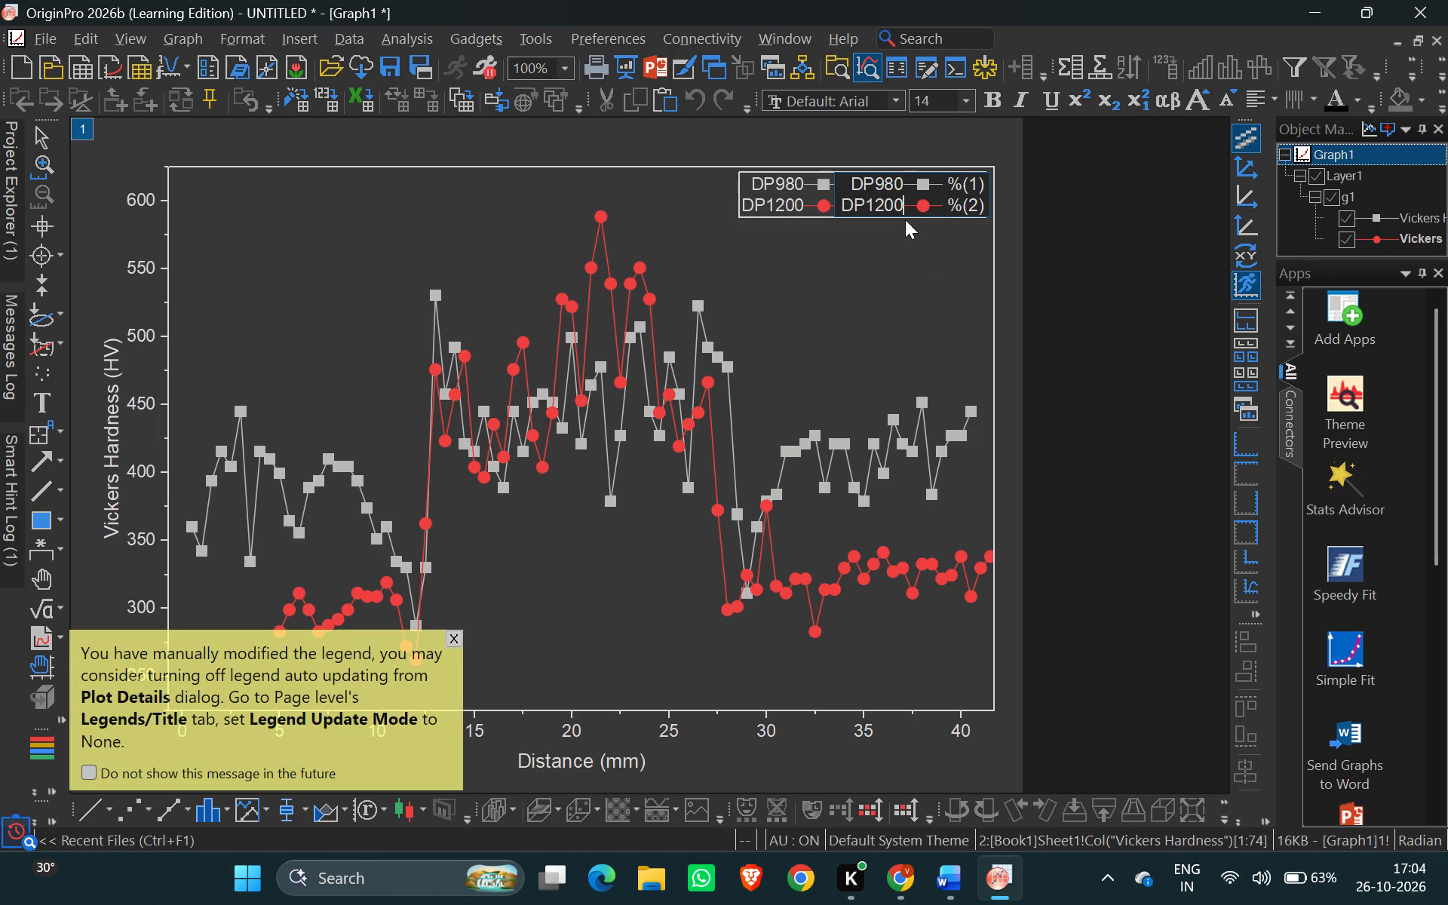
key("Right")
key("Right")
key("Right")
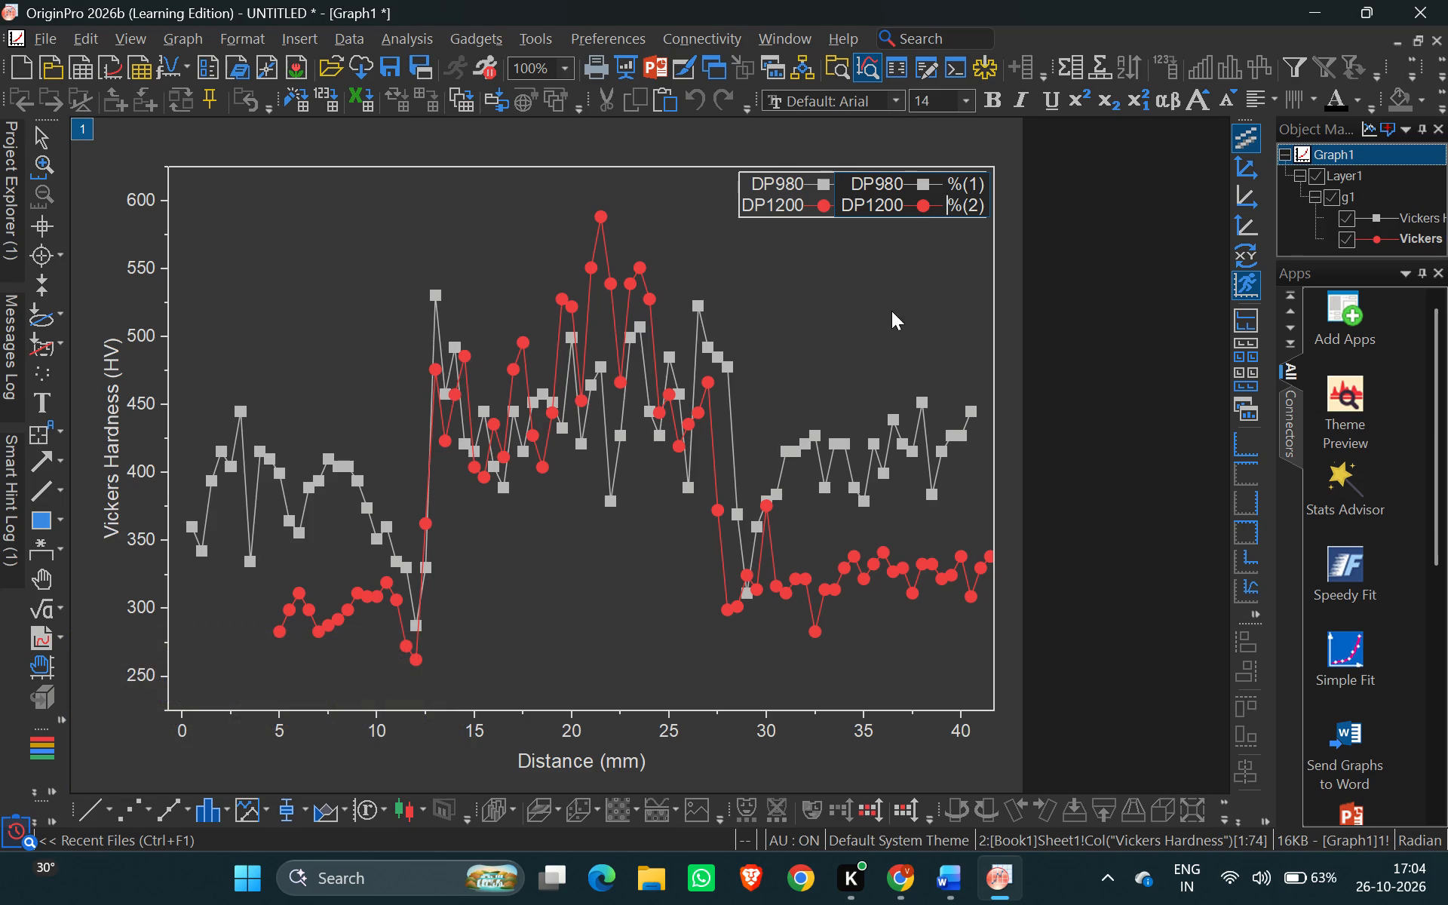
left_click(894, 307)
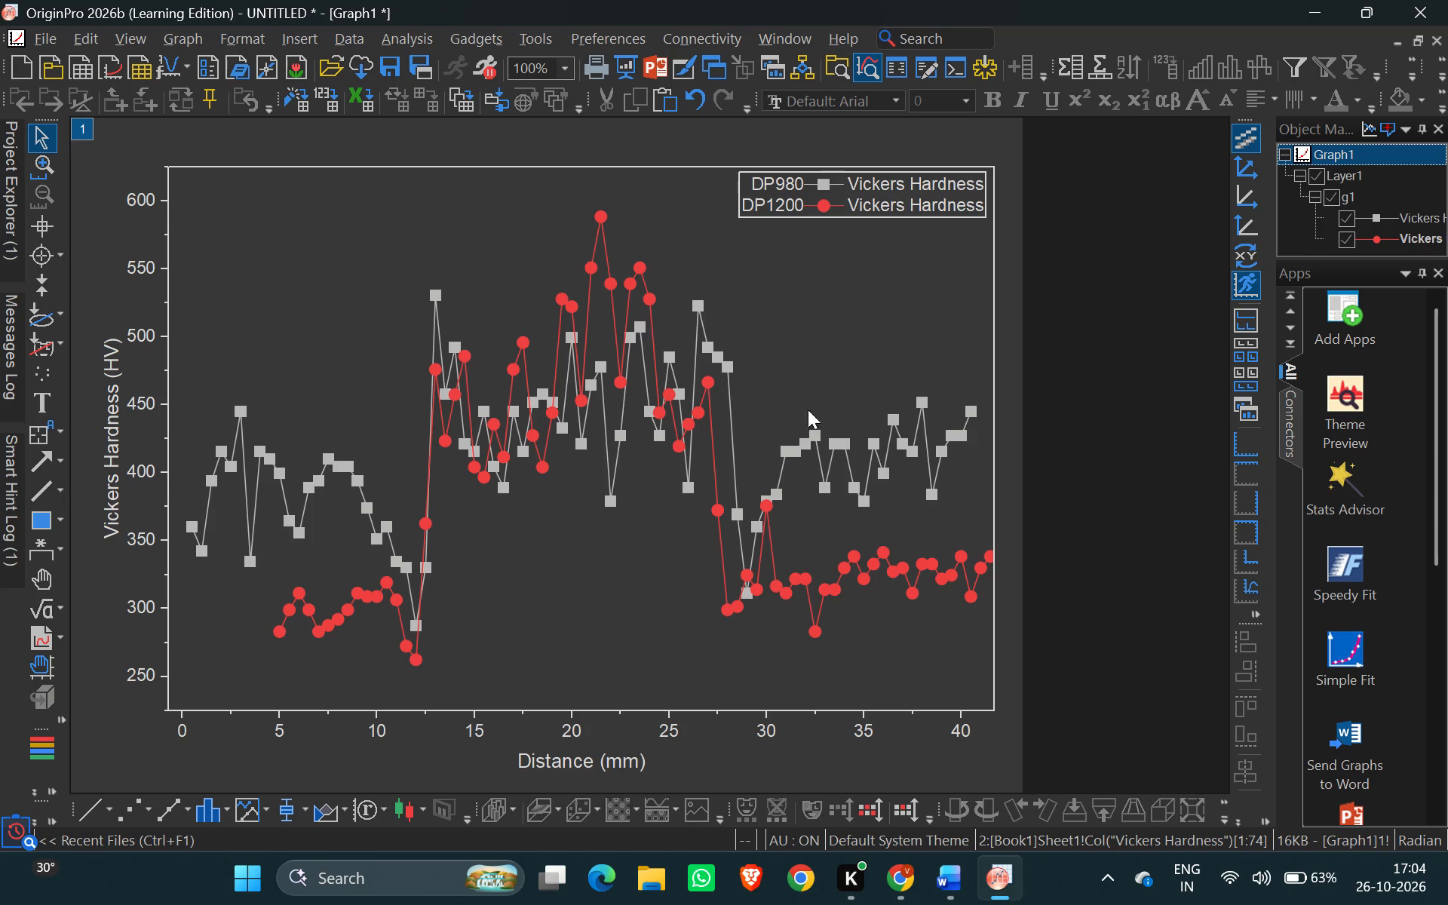
Open the Export Graph settings for Graph1 and preview the JPEG image.
right_click(855, 372)
left_click(983, 222)
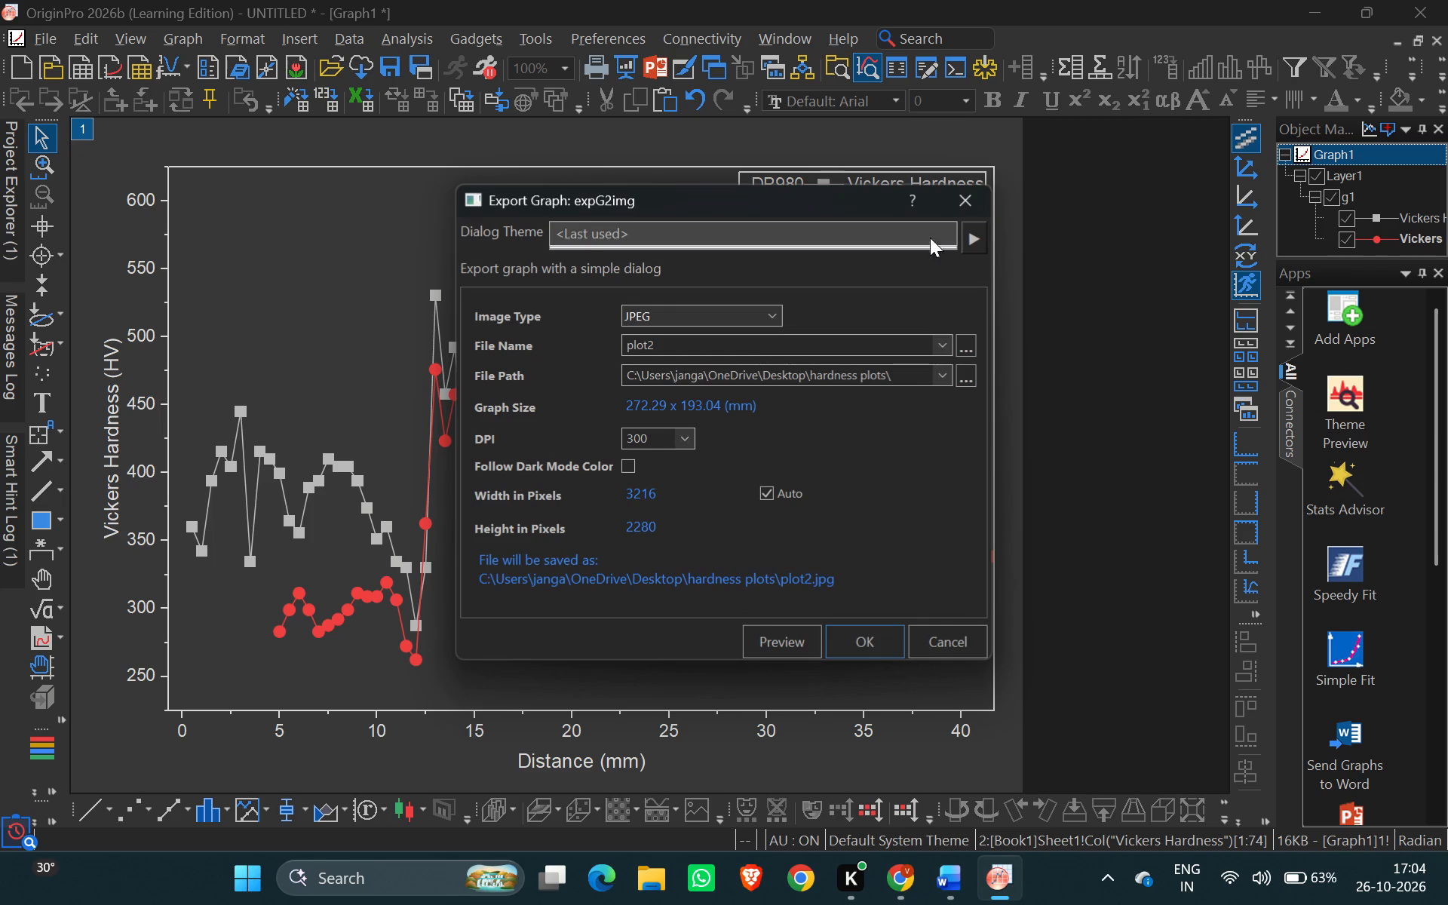
left_click(793, 649)
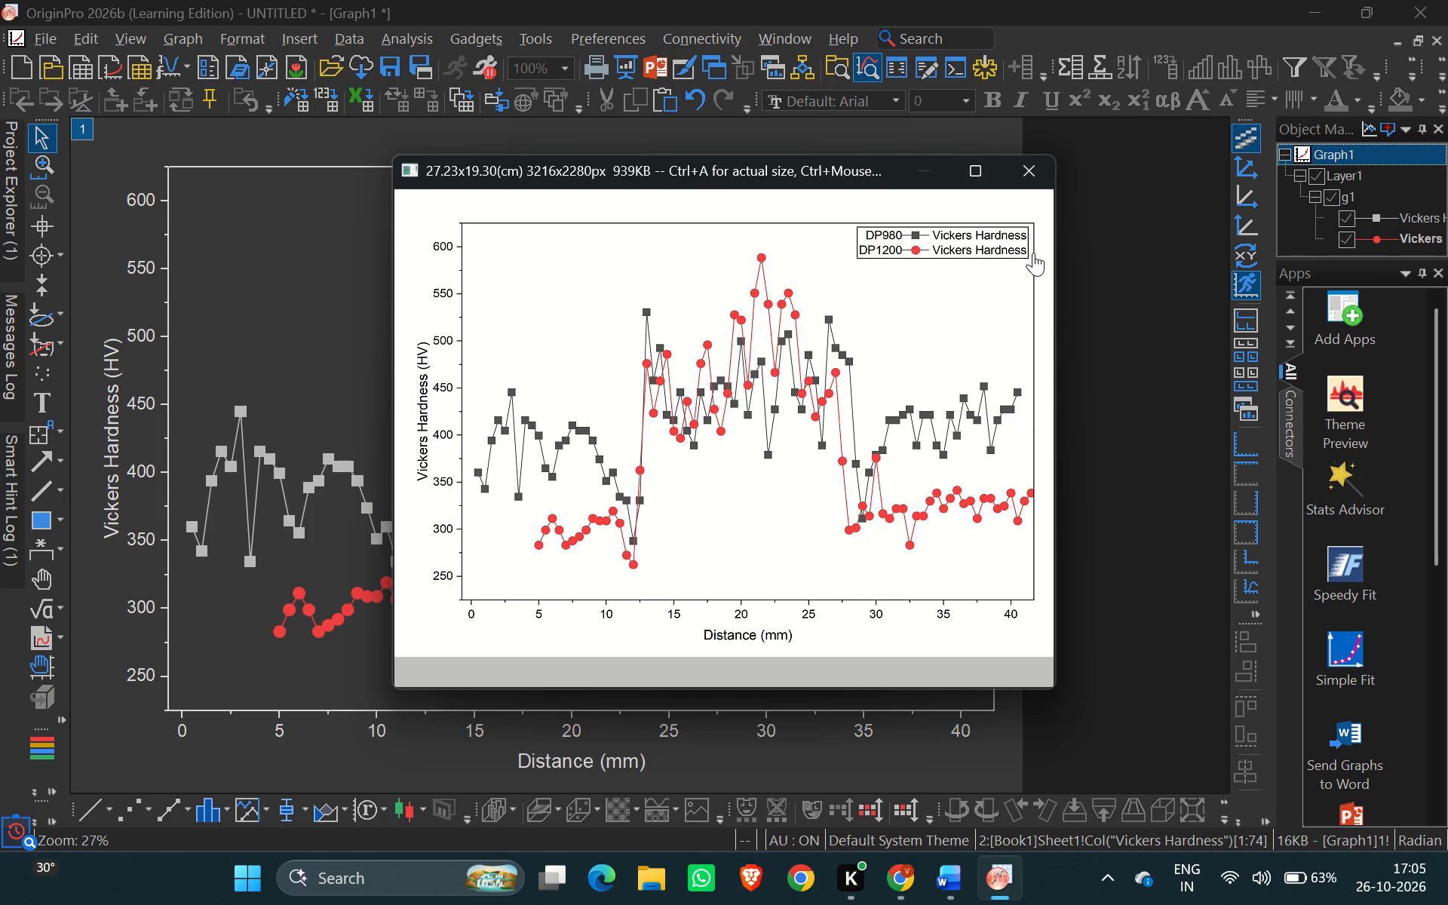
left_click(1023, 175)
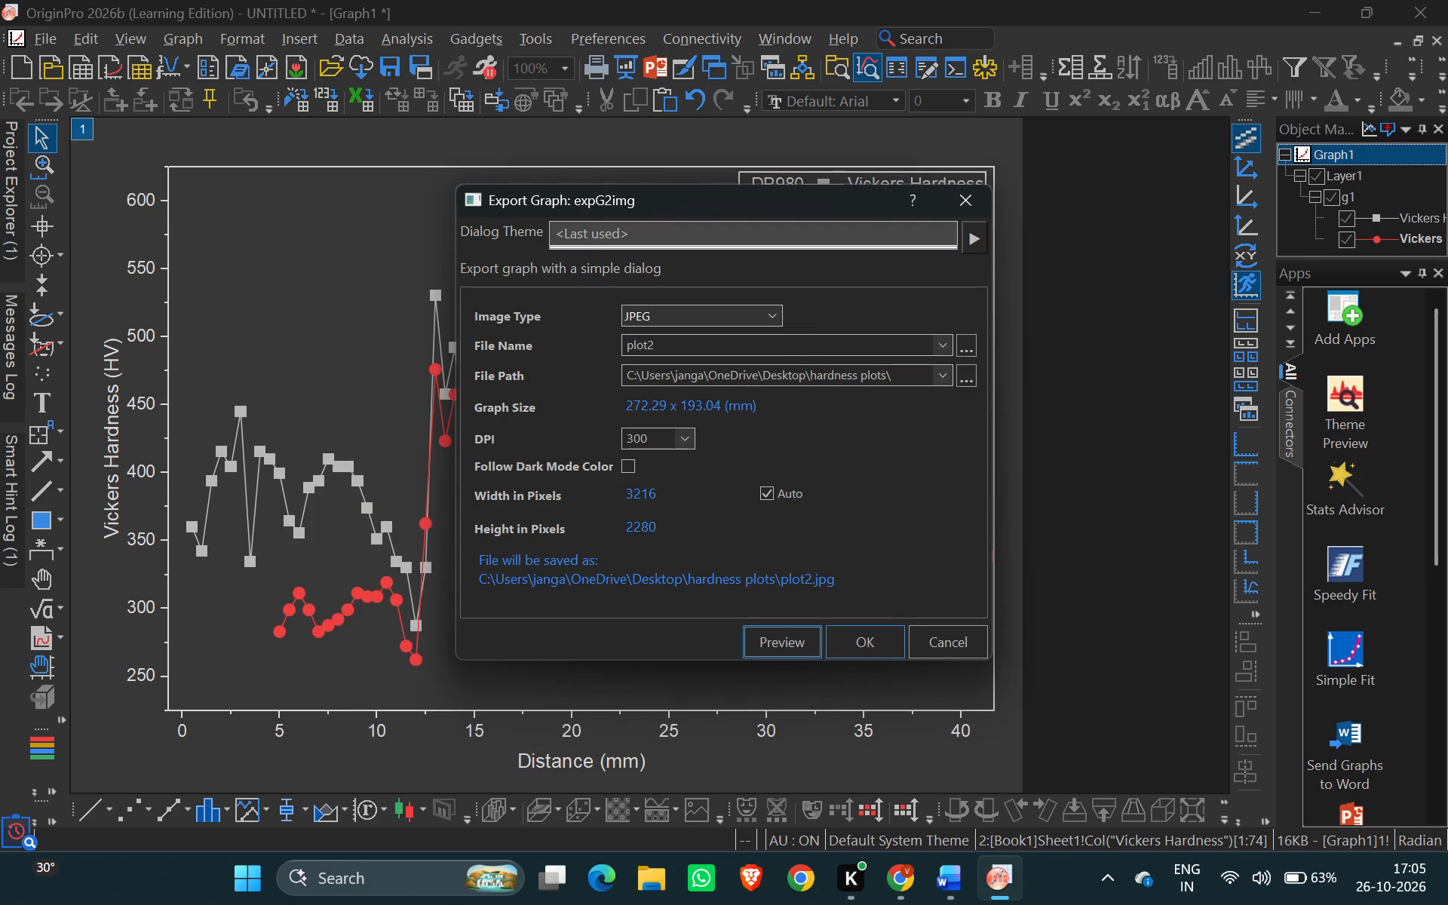
Browse for the folder where the exported graph image is saved.
left_click(972, 380)
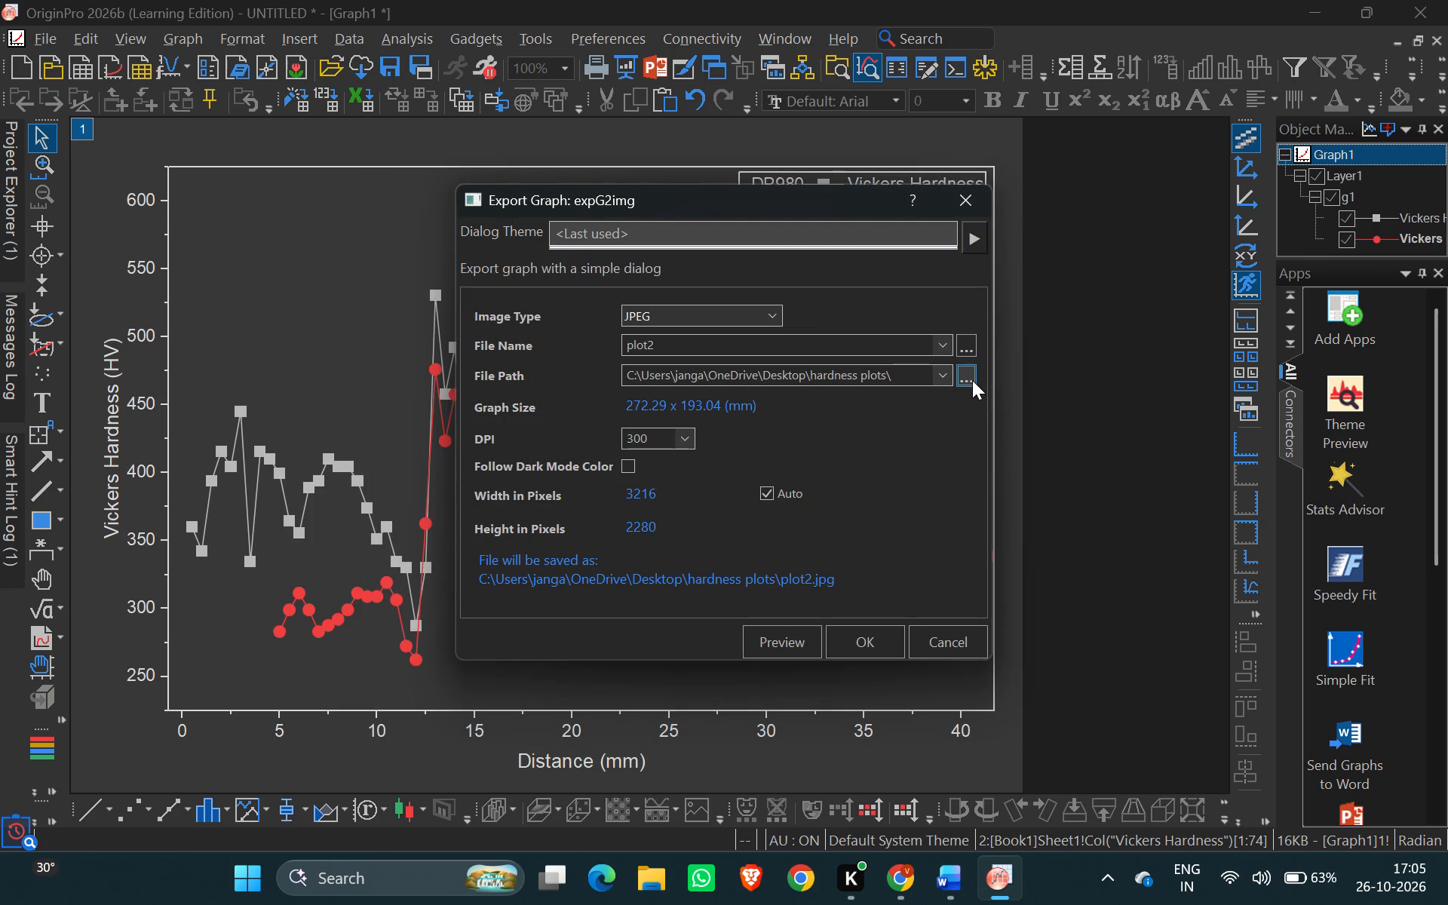